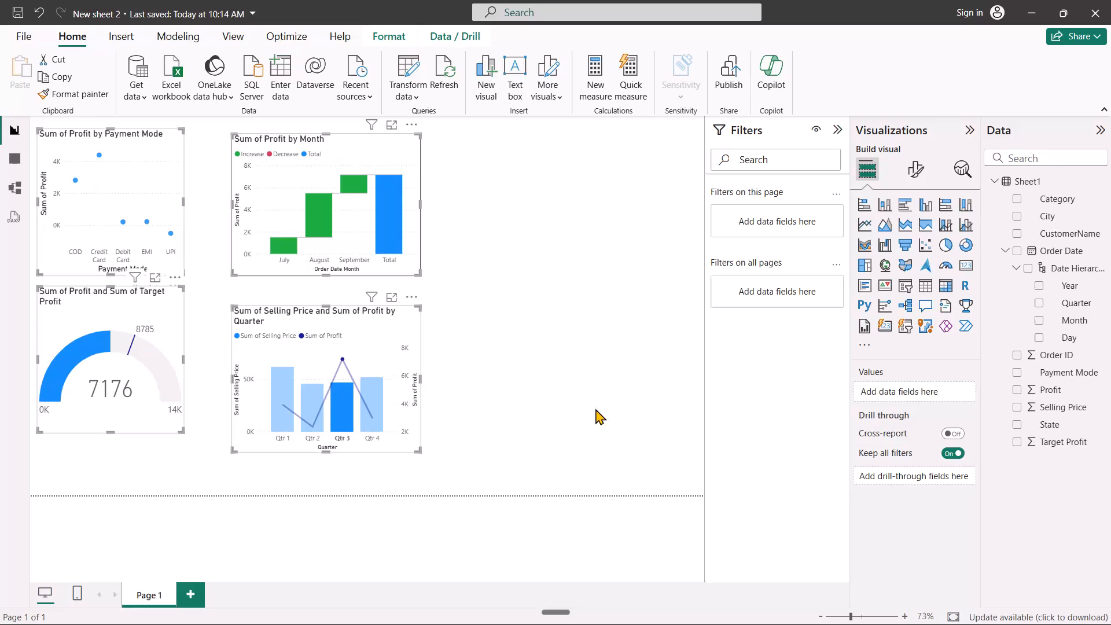
Clear the Qtr 3 highlight from the Selling Price and Profit by Quarter chart.
click(503, 300)
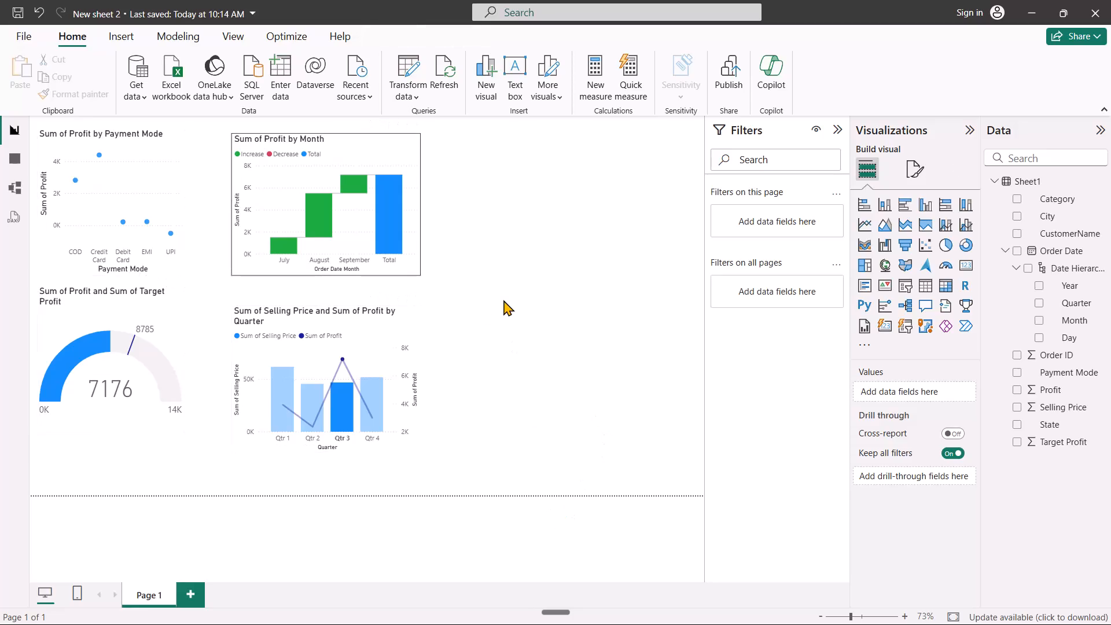
click(385, 341)
click(318, 195)
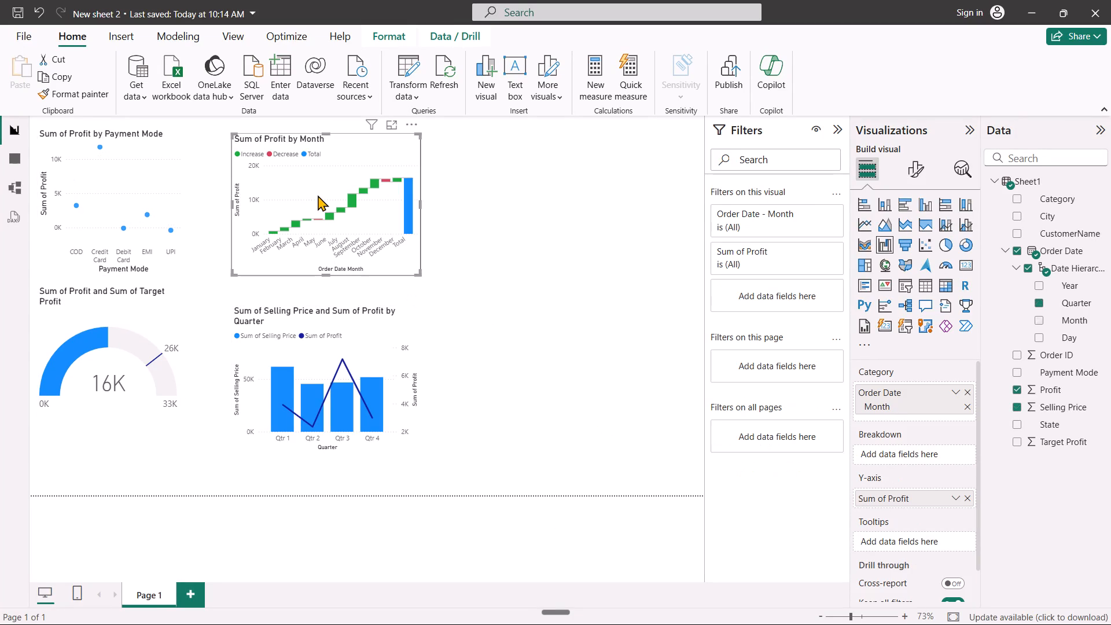
Cross-highlight the report visuals by the EMI point in the Sum of Profit by Payment Mode scatter chart.
click(193, 215)
click(146, 215)
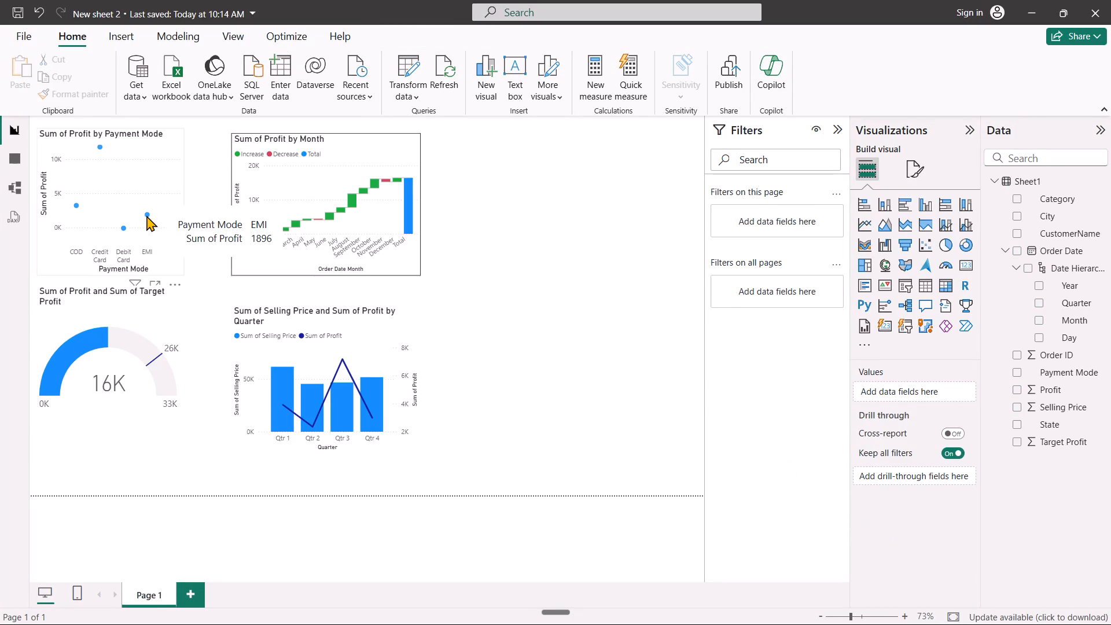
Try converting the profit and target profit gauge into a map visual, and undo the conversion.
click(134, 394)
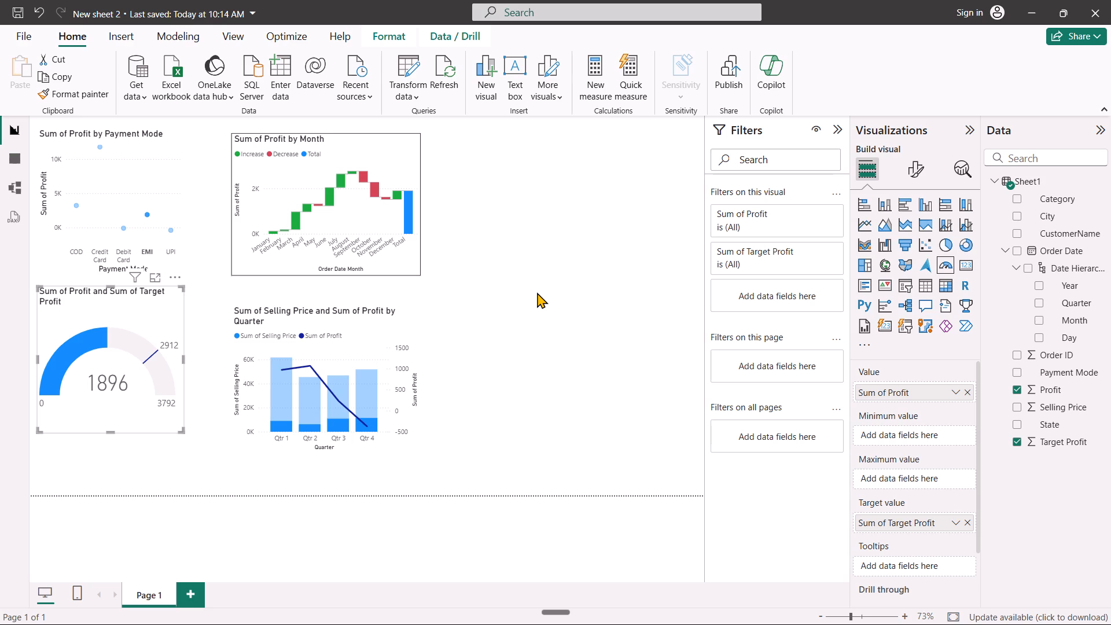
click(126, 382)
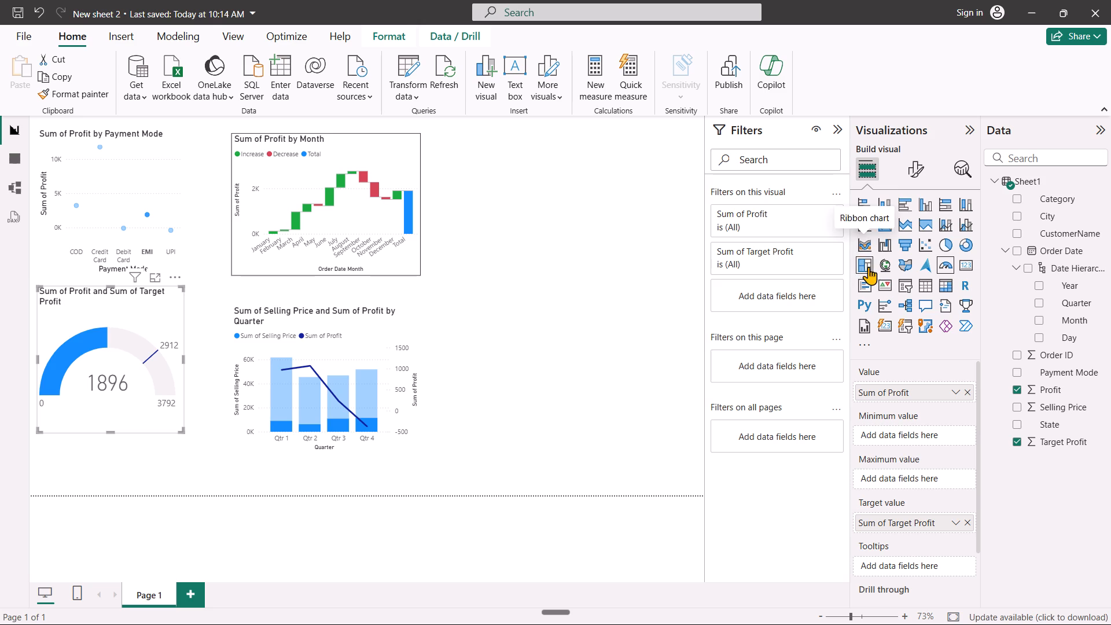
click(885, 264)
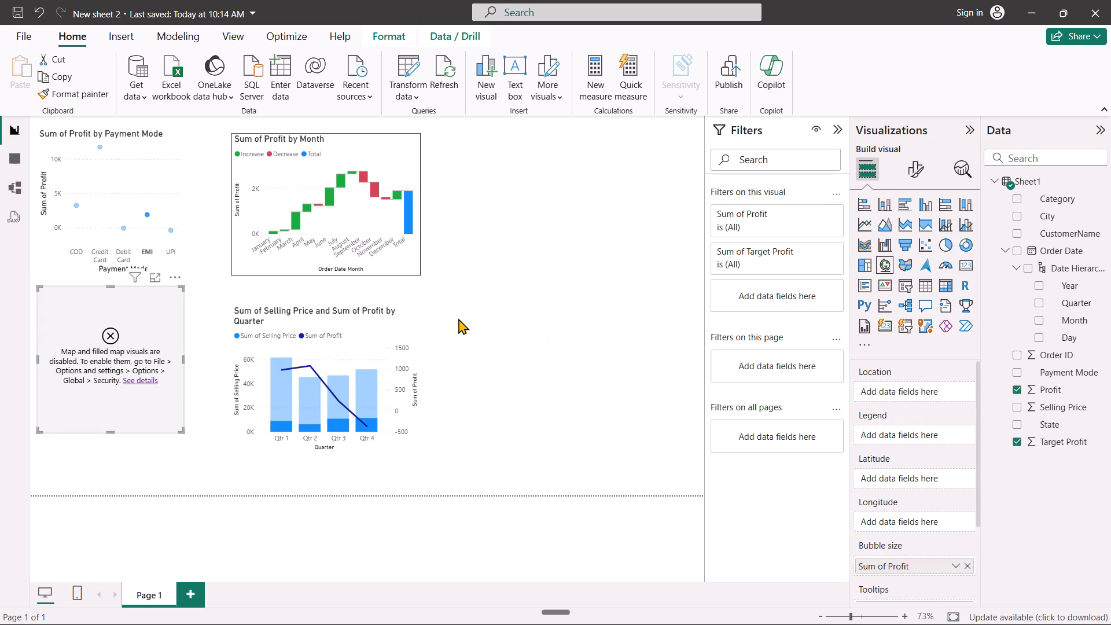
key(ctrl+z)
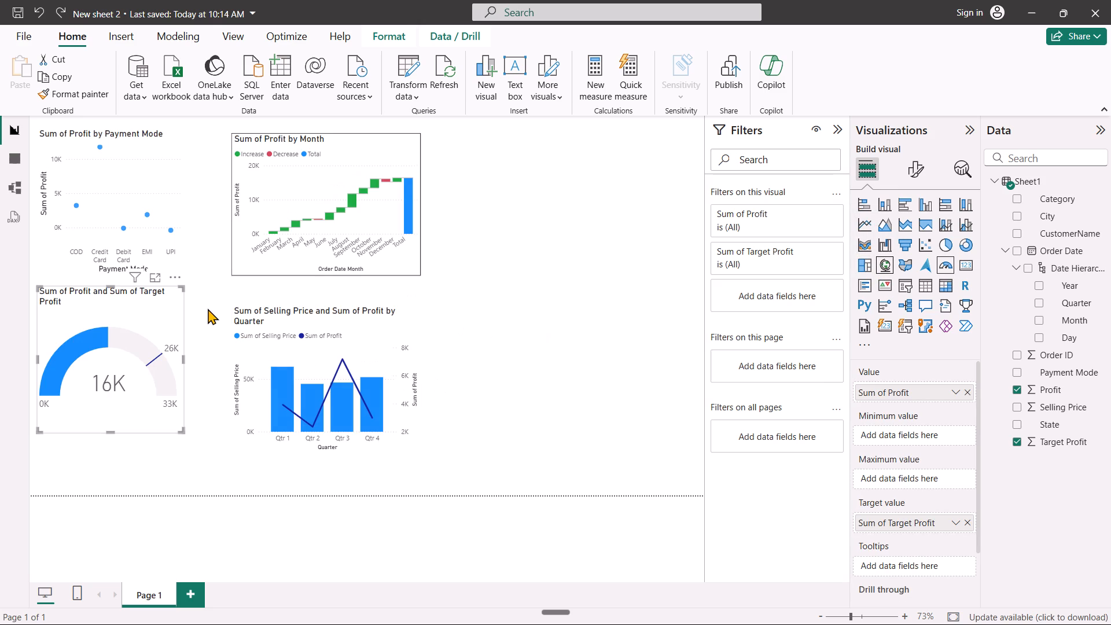
Add a new empty map visual to the report page and review its available field wells.
click(573, 329)
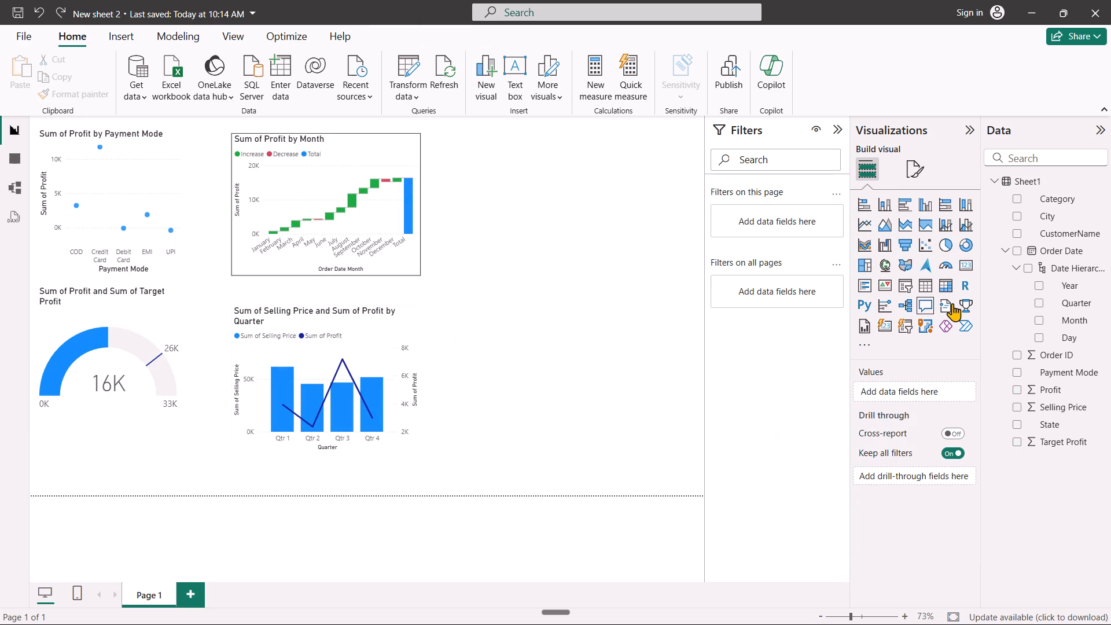
click(892, 269)
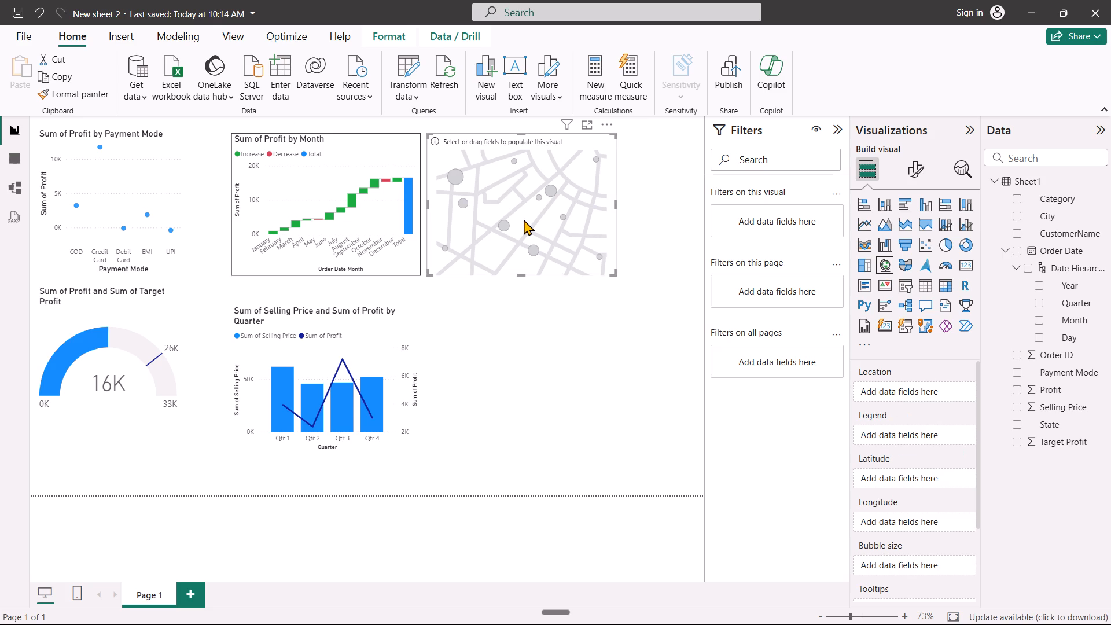
click(571, 363)
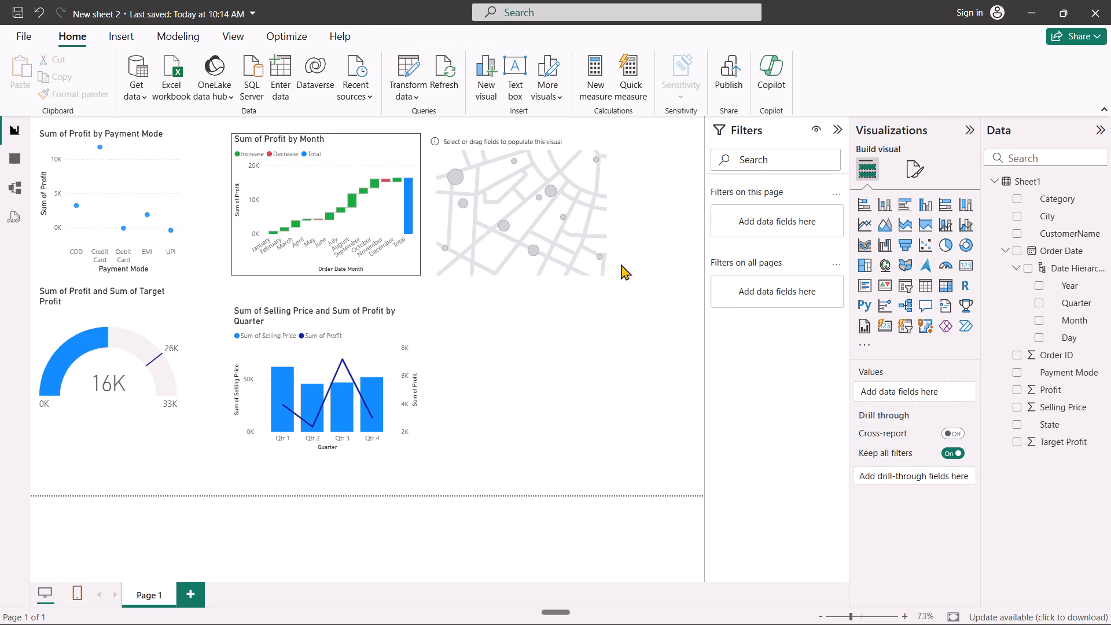
click(580, 242)
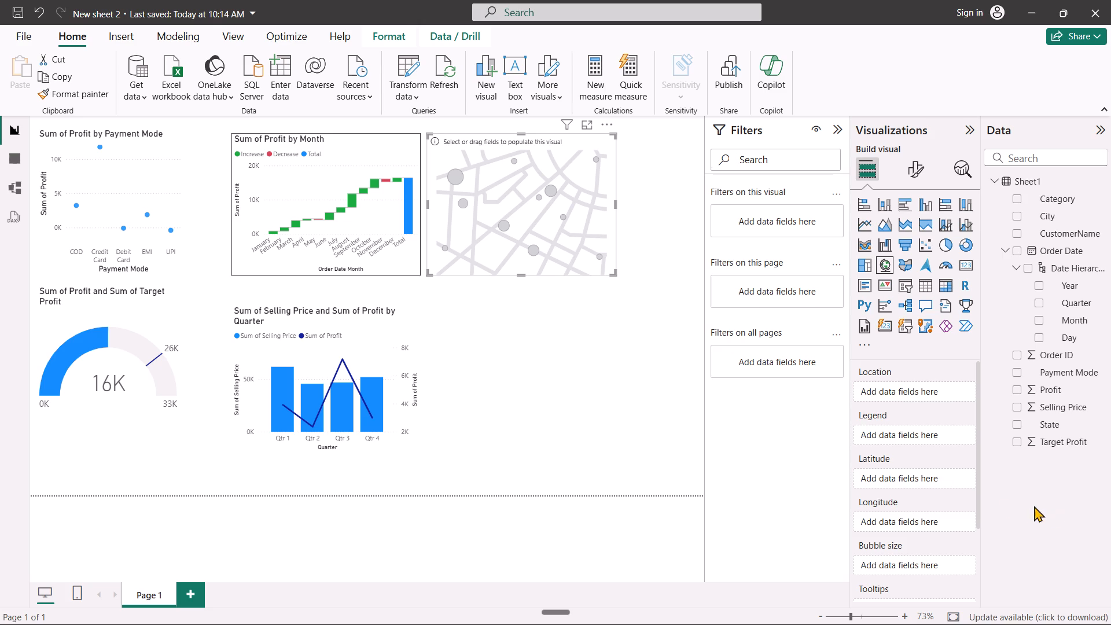
scroll(944, 477, down, 2)
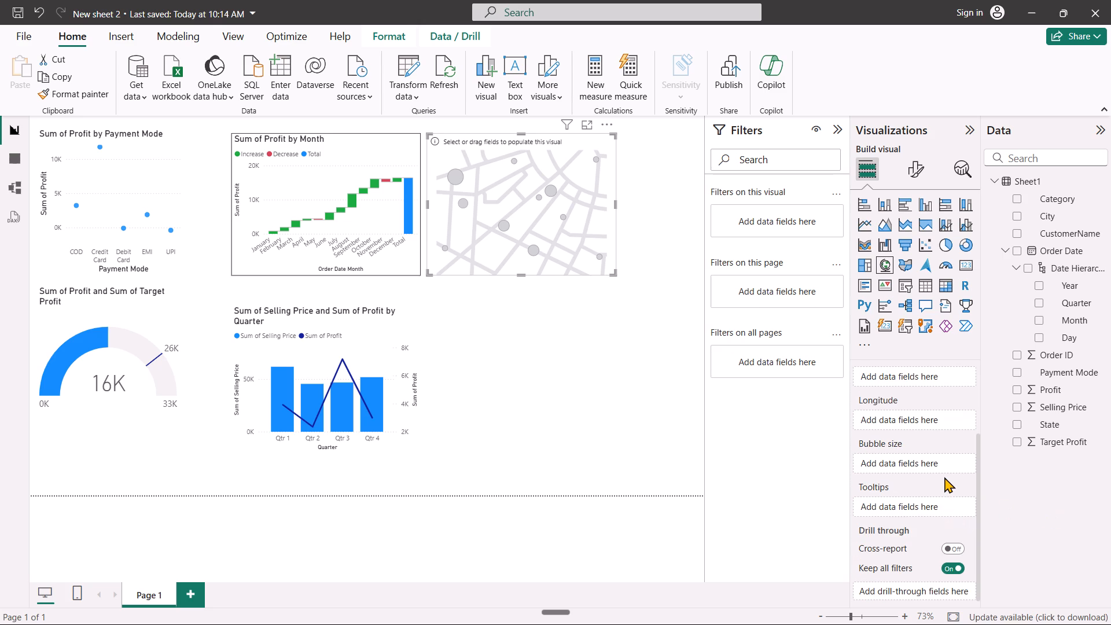
scroll(944, 477, up, 4)
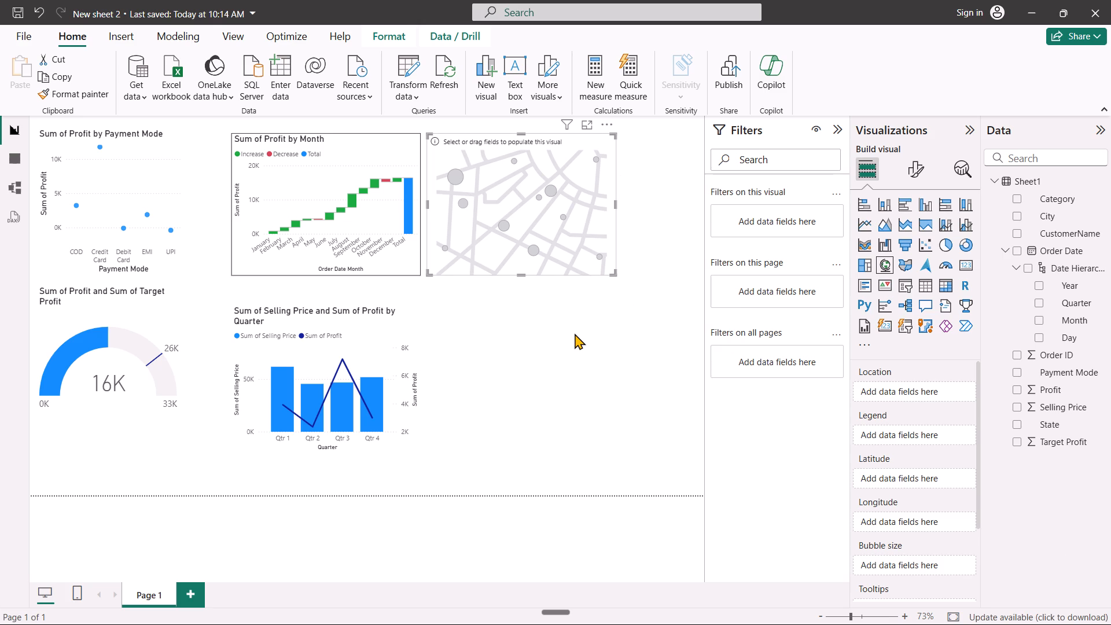
In the Sheet1 data table, set the State column's data category to State or Province.
click(14, 159)
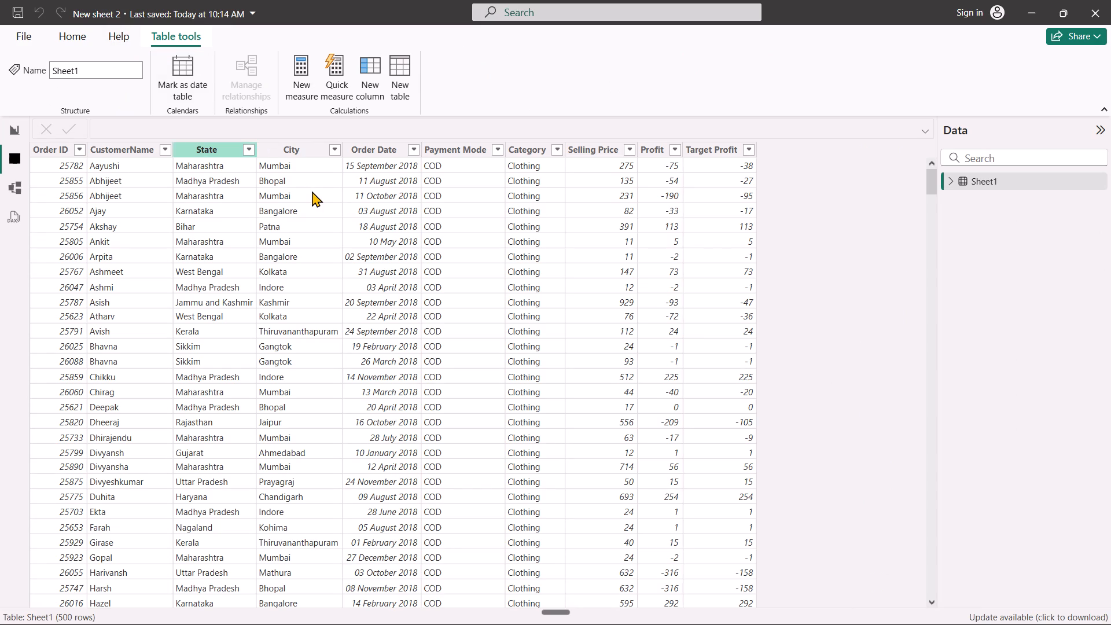
click(208, 145)
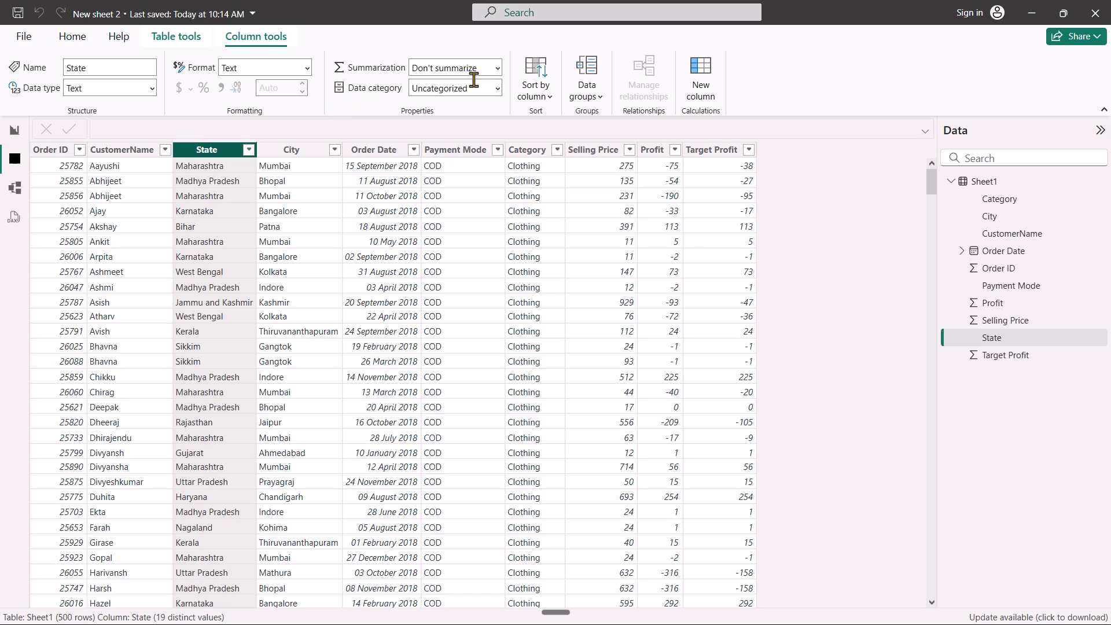
click(496, 90)
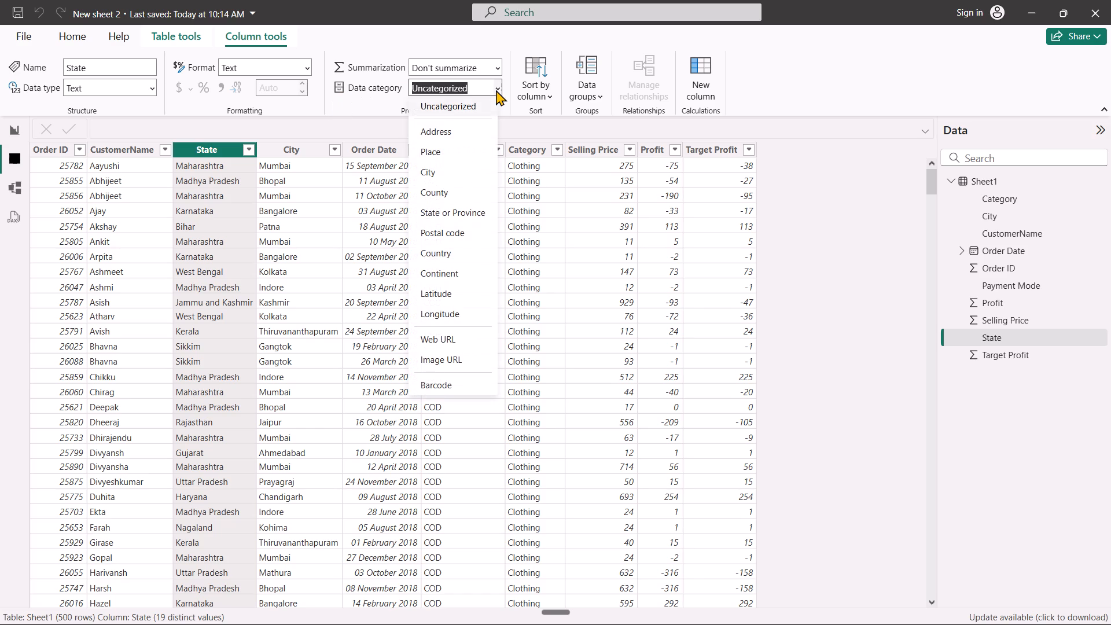
click(466, 207)
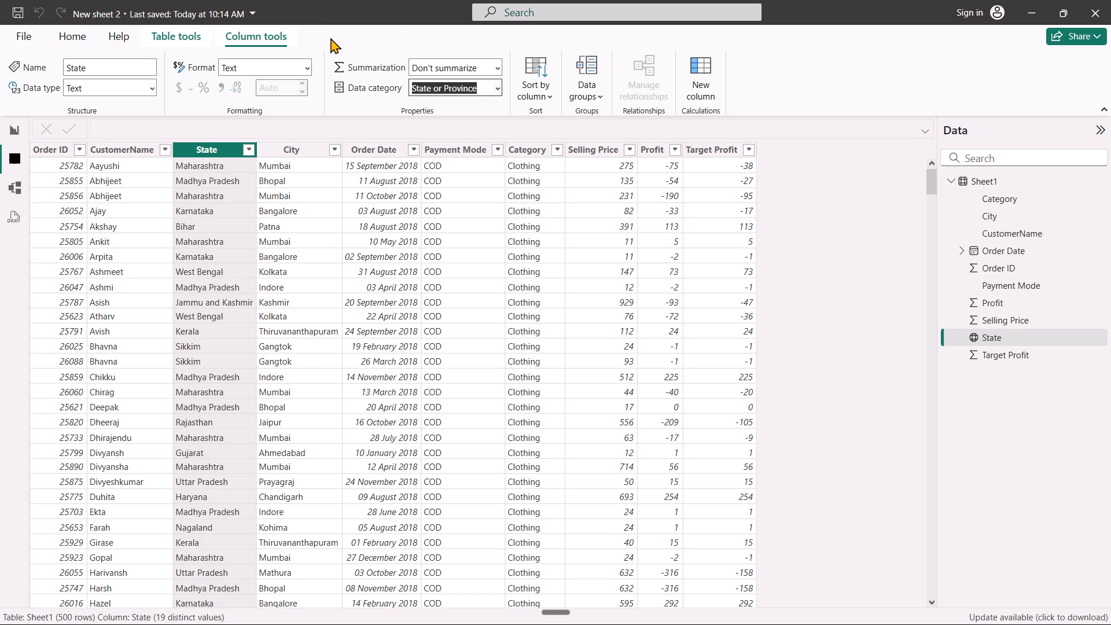
click(338, 38)
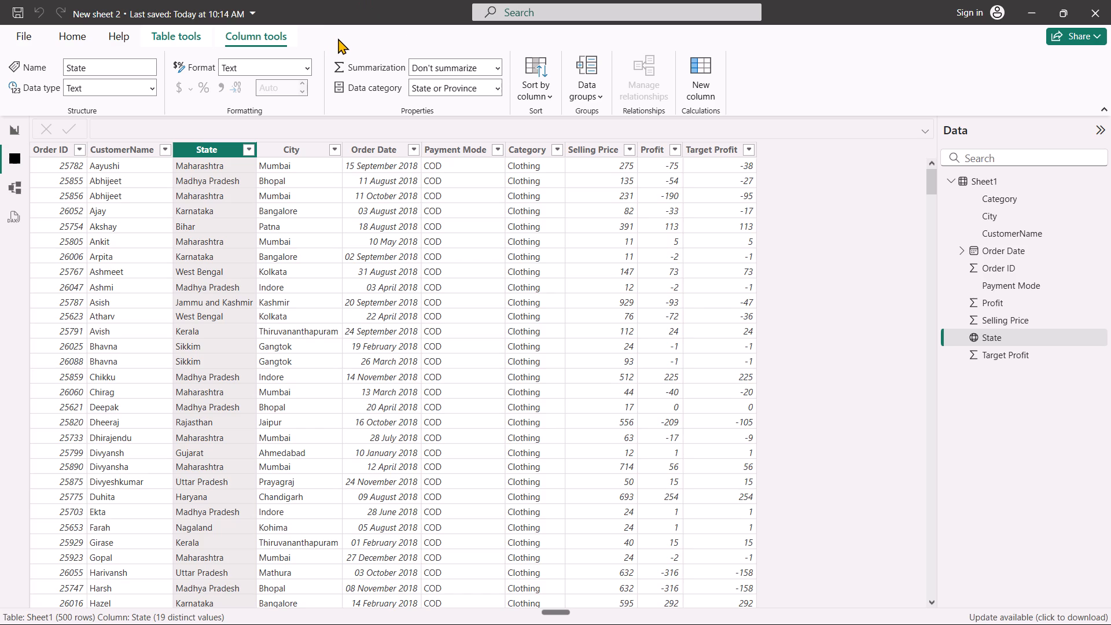
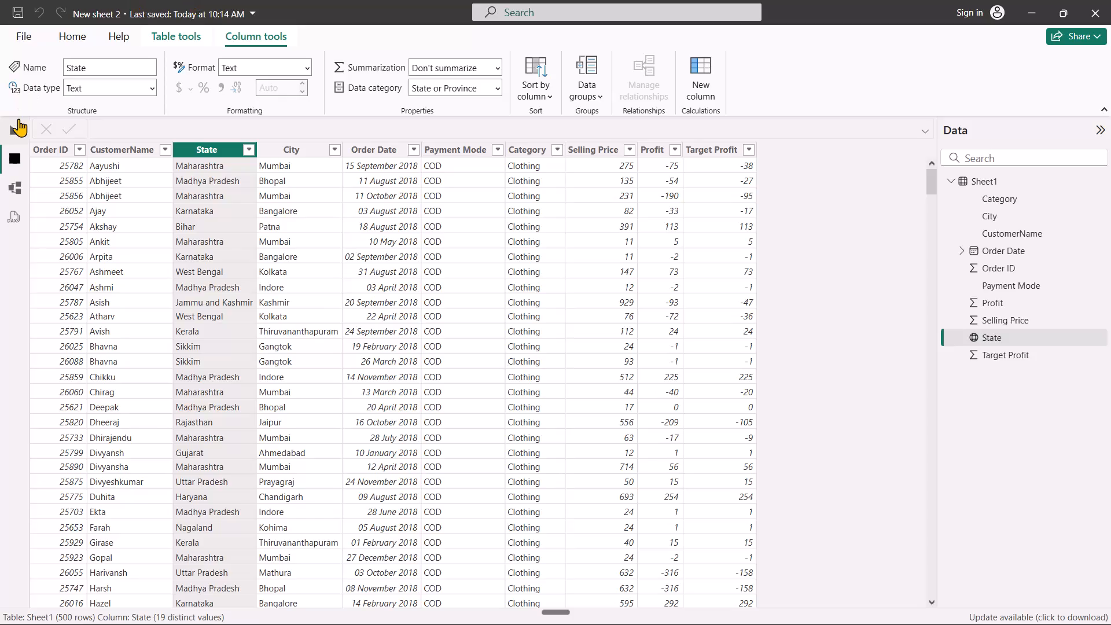
Return to the report page and assign the State field as the Location of the empty map visual.
click(16, 122)
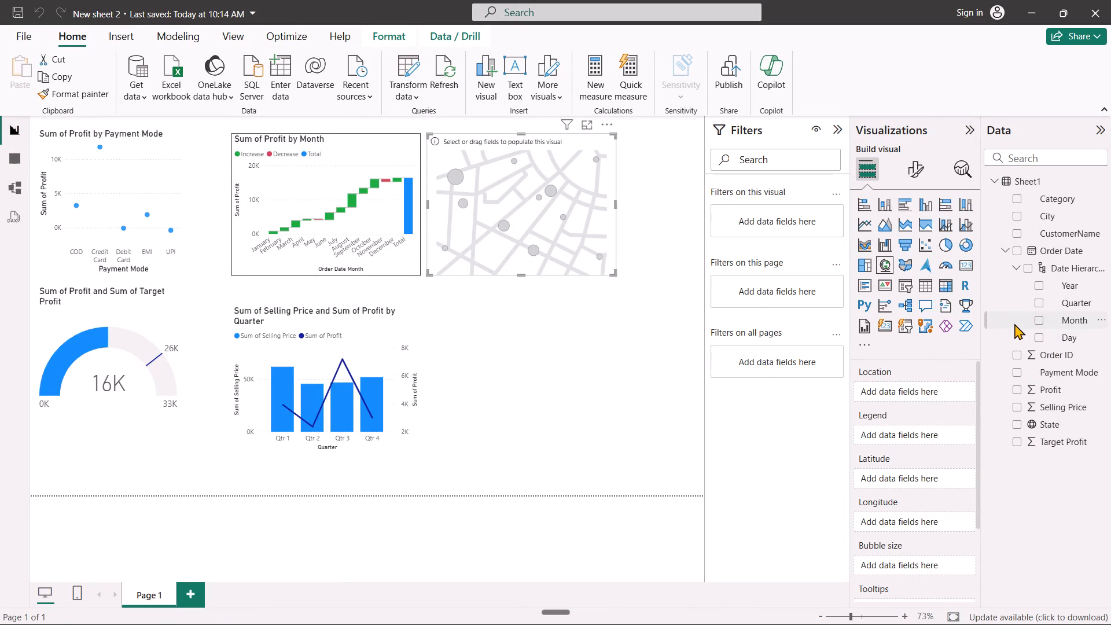
drag(1029, 422, 886, 396)
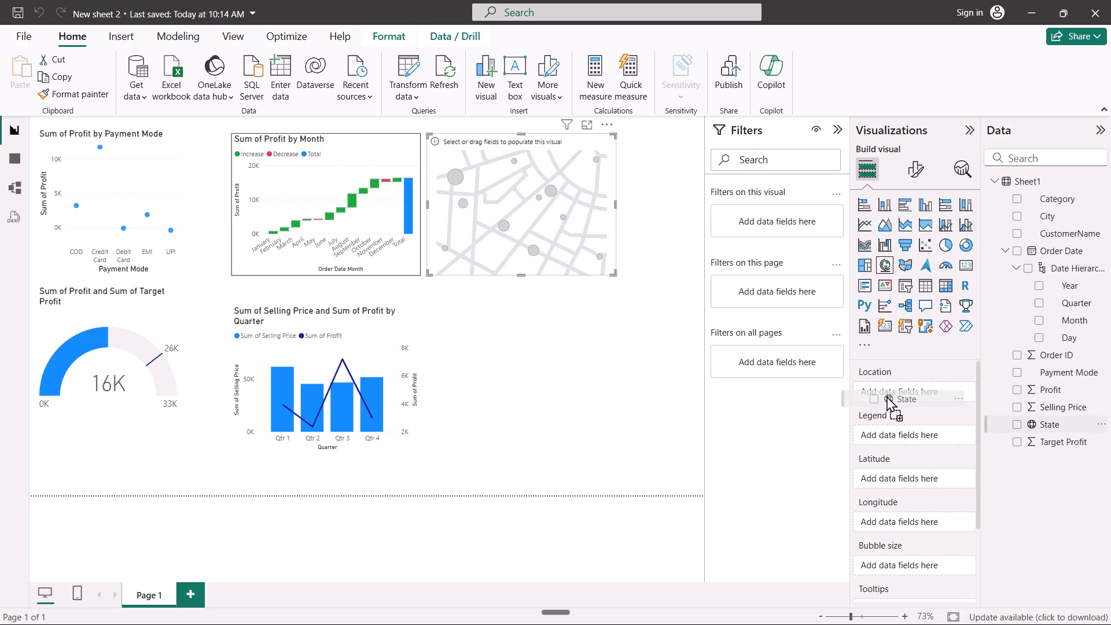
drag(886, 396, 895, 391)
right_click(895, 391)
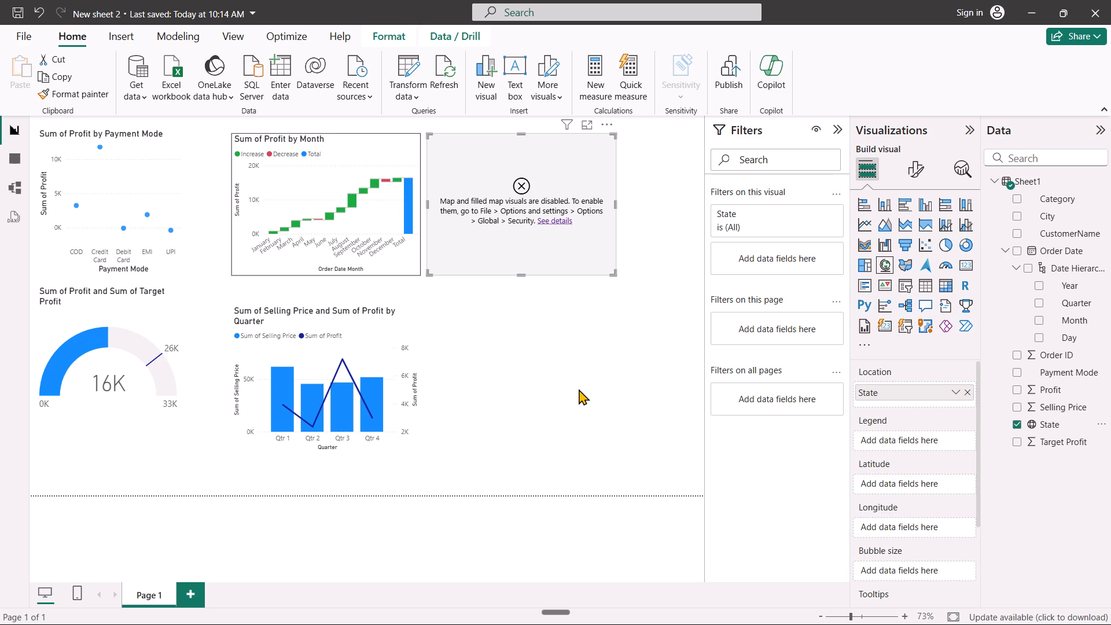
Open the application's Options in order to enable map and filled map visuals.
click(26, 38)
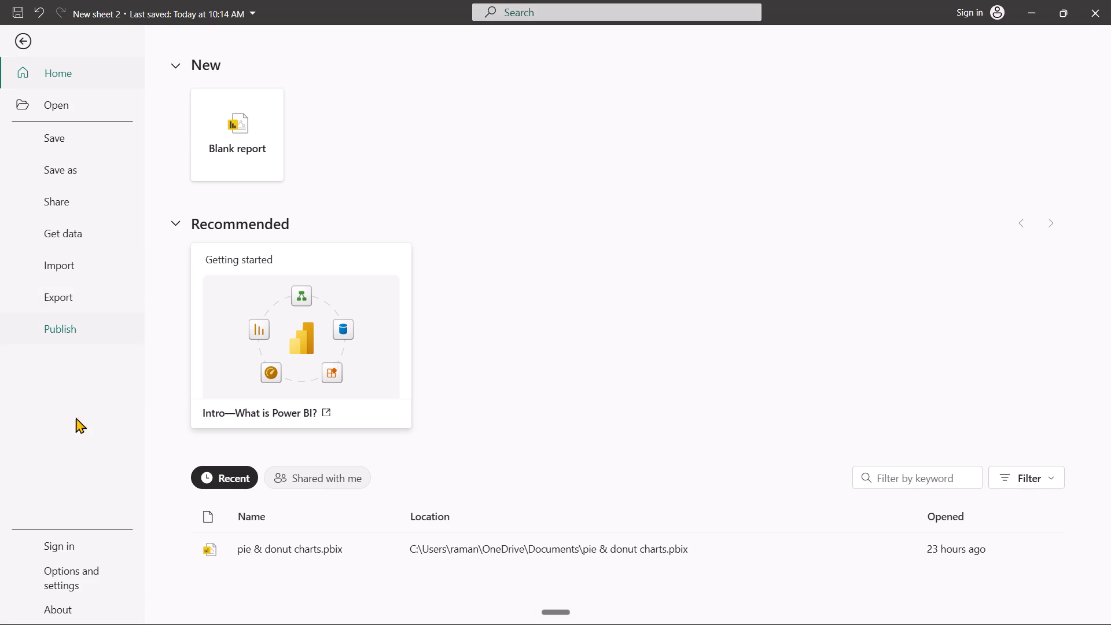
click(84, 576)
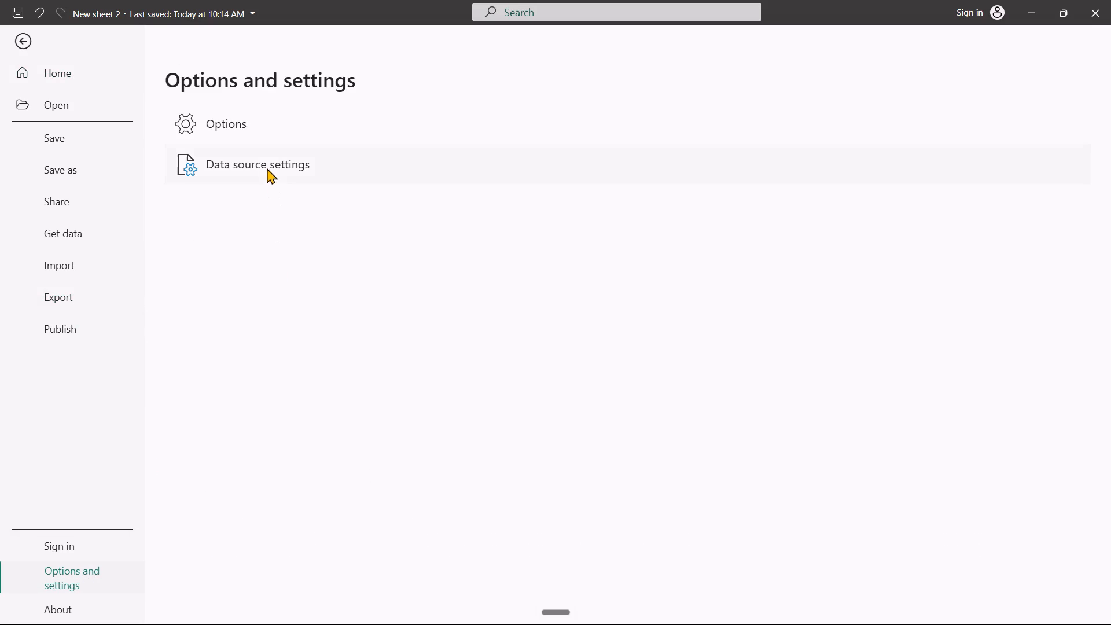
click(259, 132)
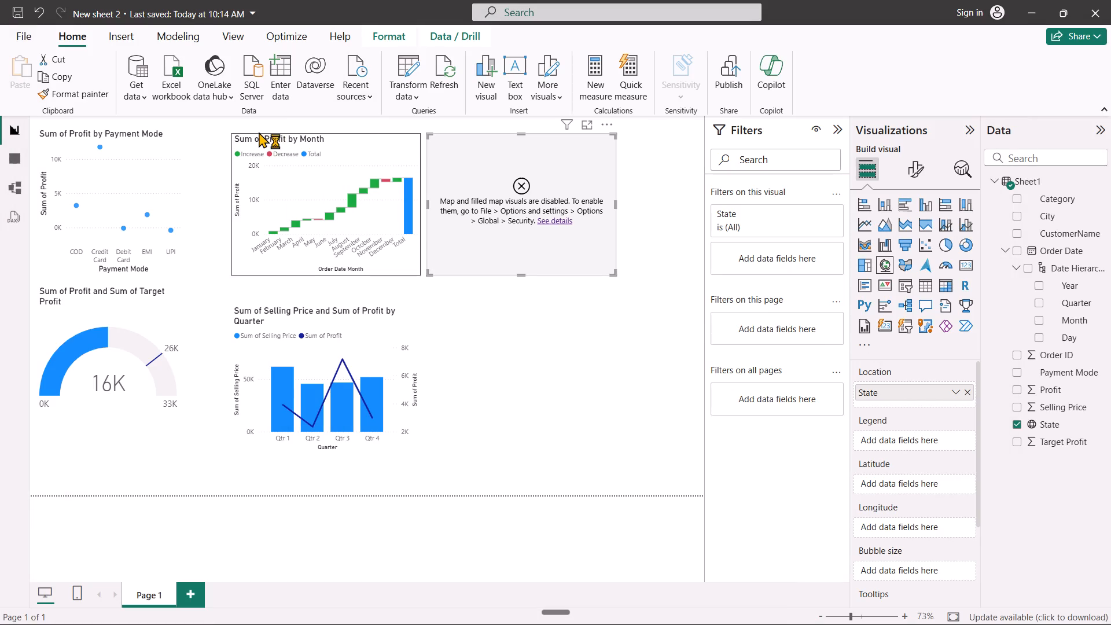
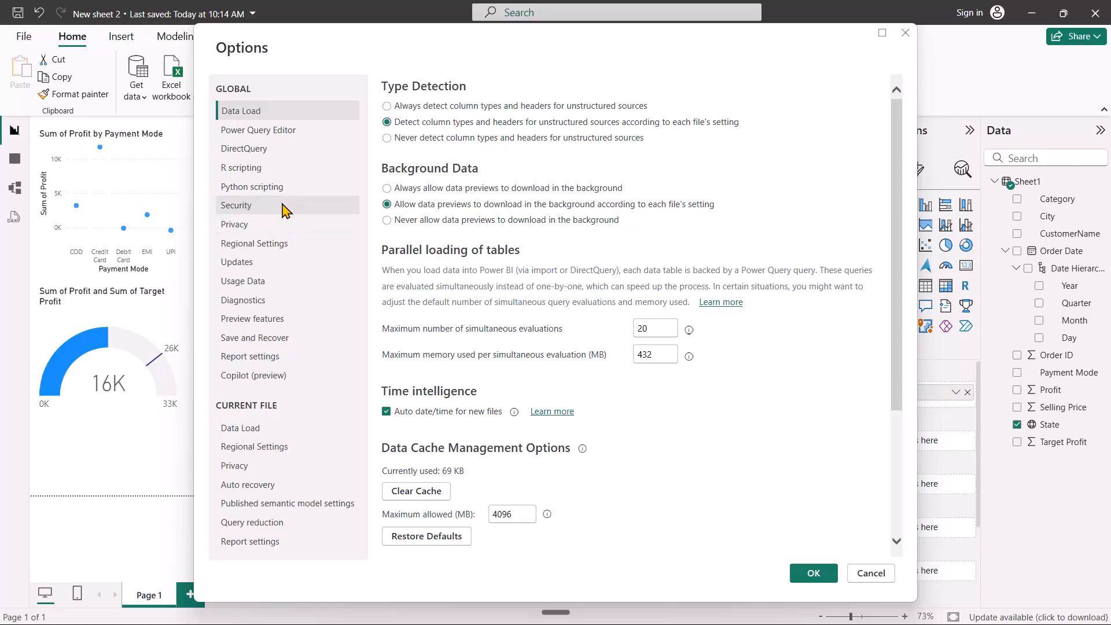
Enable the use of Map and Filled Map visuals in the global Security options and apply the change.
click(282, 203)
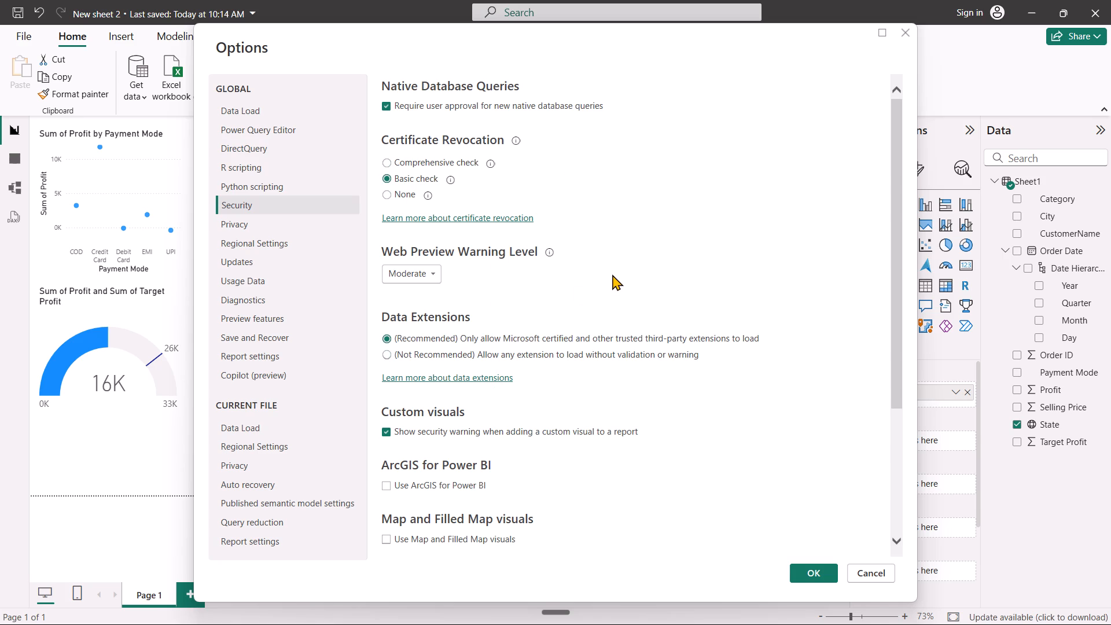
scroll(612, 274, down, 6)
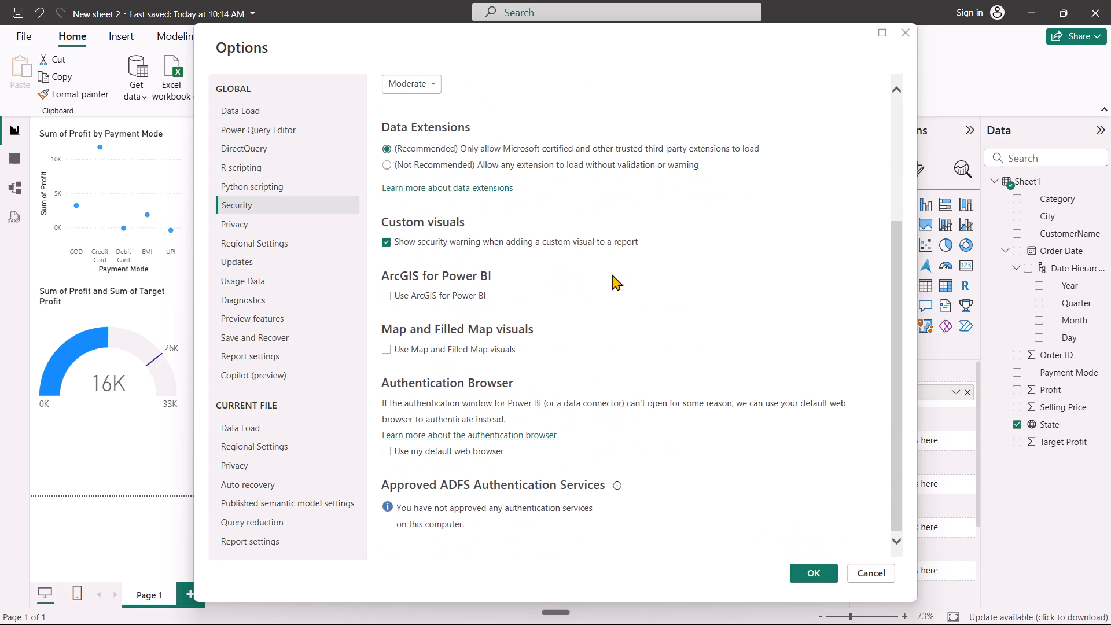
click(385, 349)
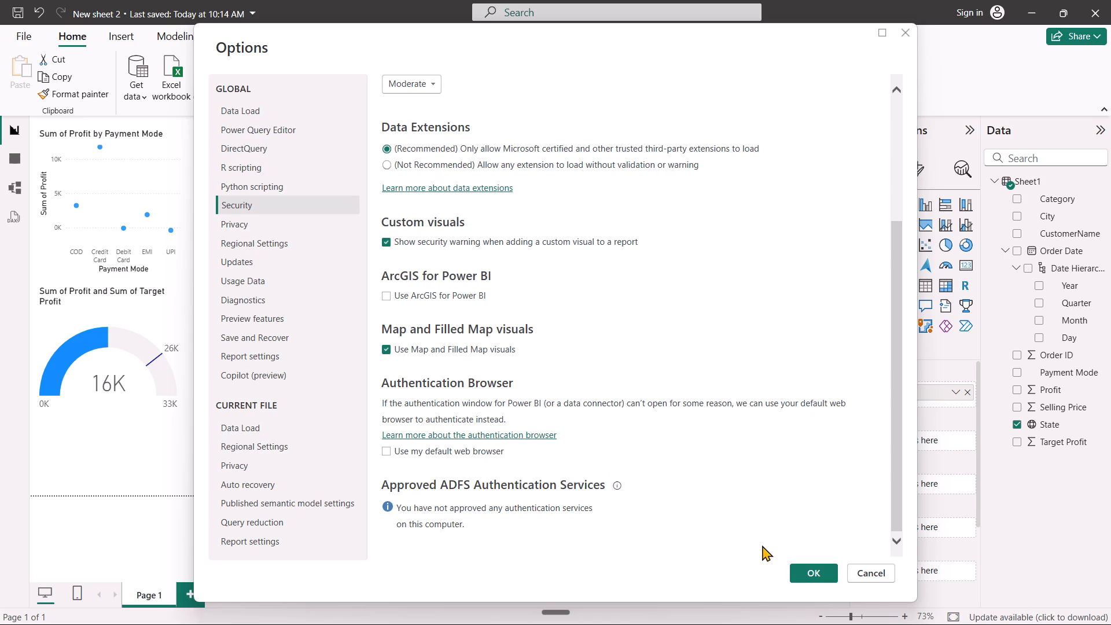
click(801, 571)
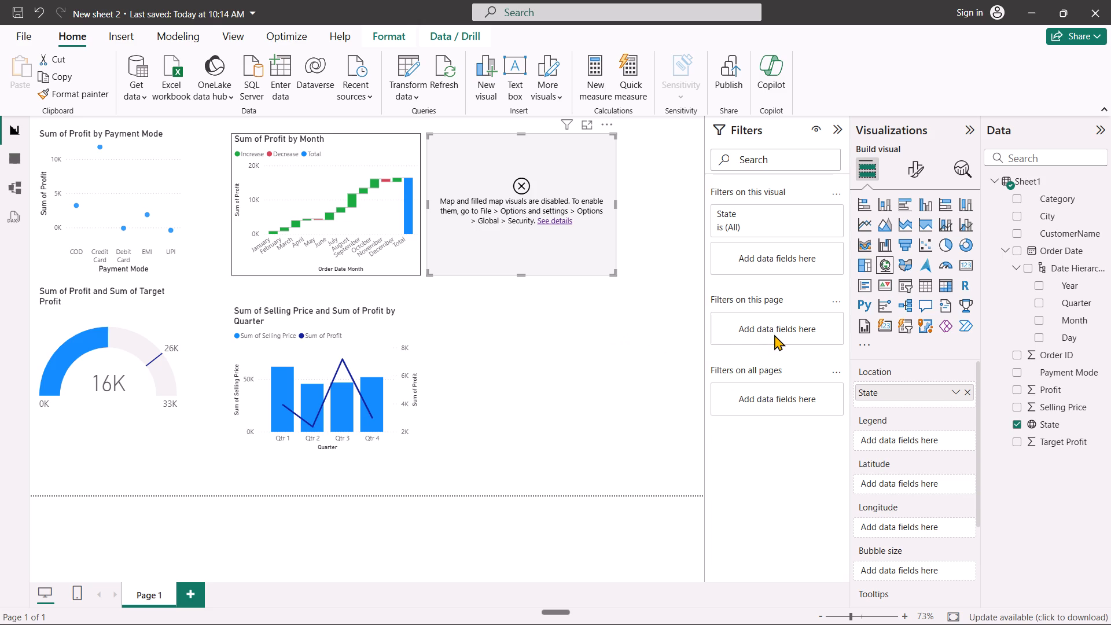
Save the New sheet 2 report and close Power BI Desktop so the new security setting can take effect.
click(547, 350)
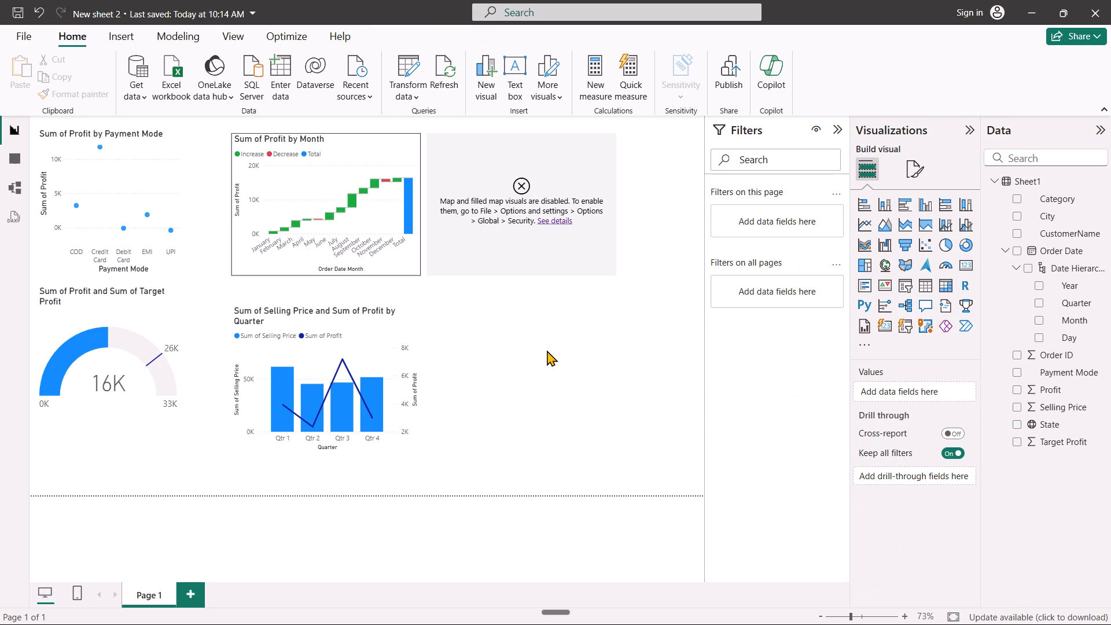
key(ctrl+a)
key(ctrl+s)
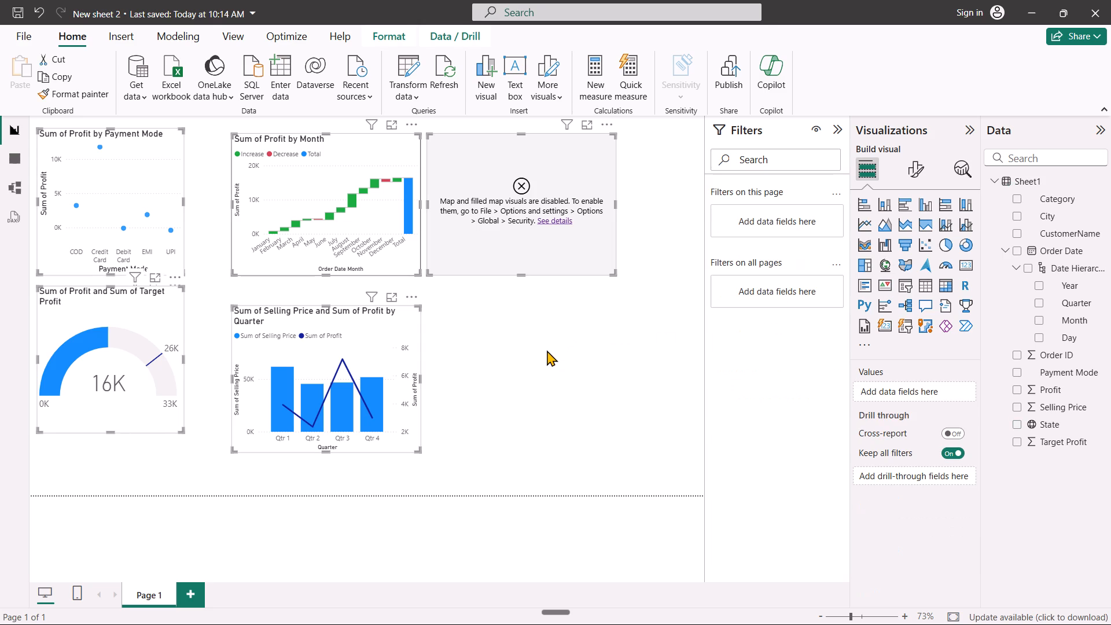
click(1103, 15)
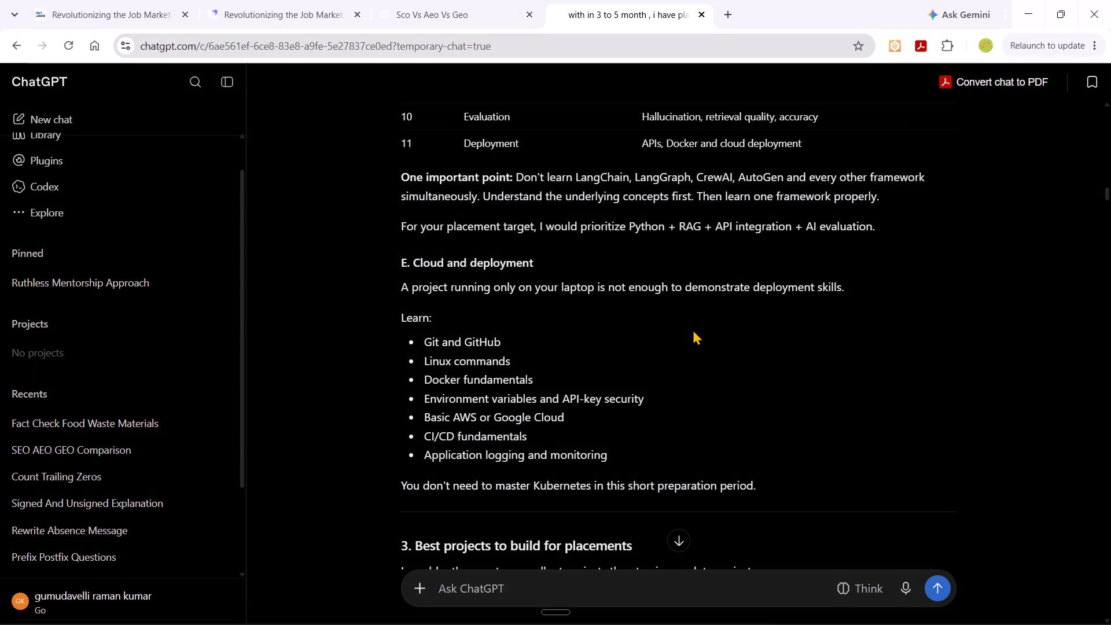
text(powe)
key(Return)
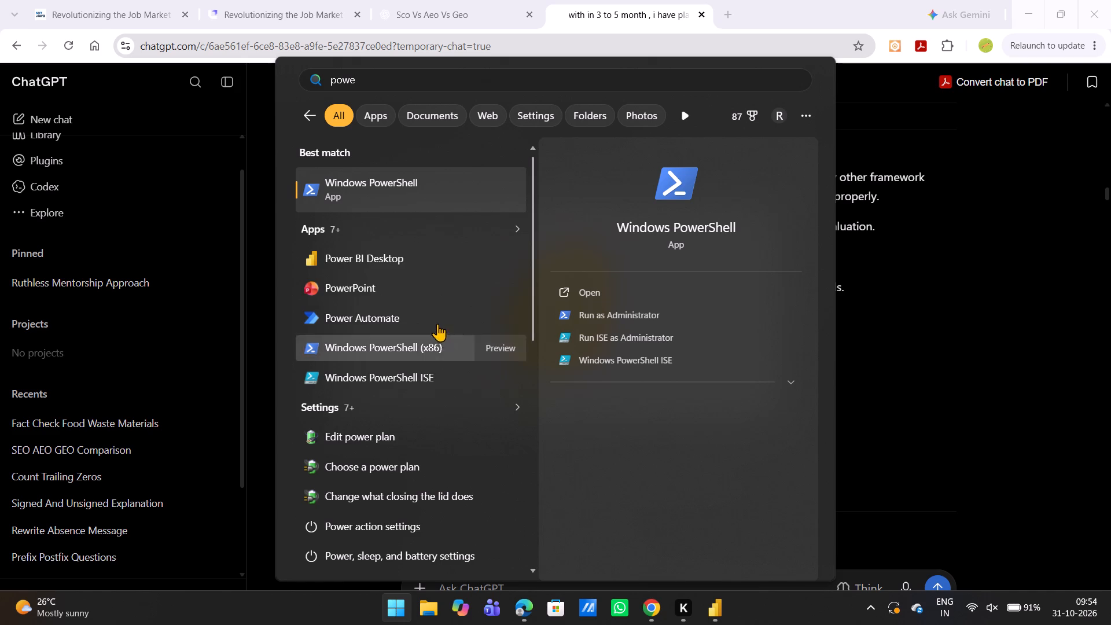
click(427, 264)
double_click(427, 264)
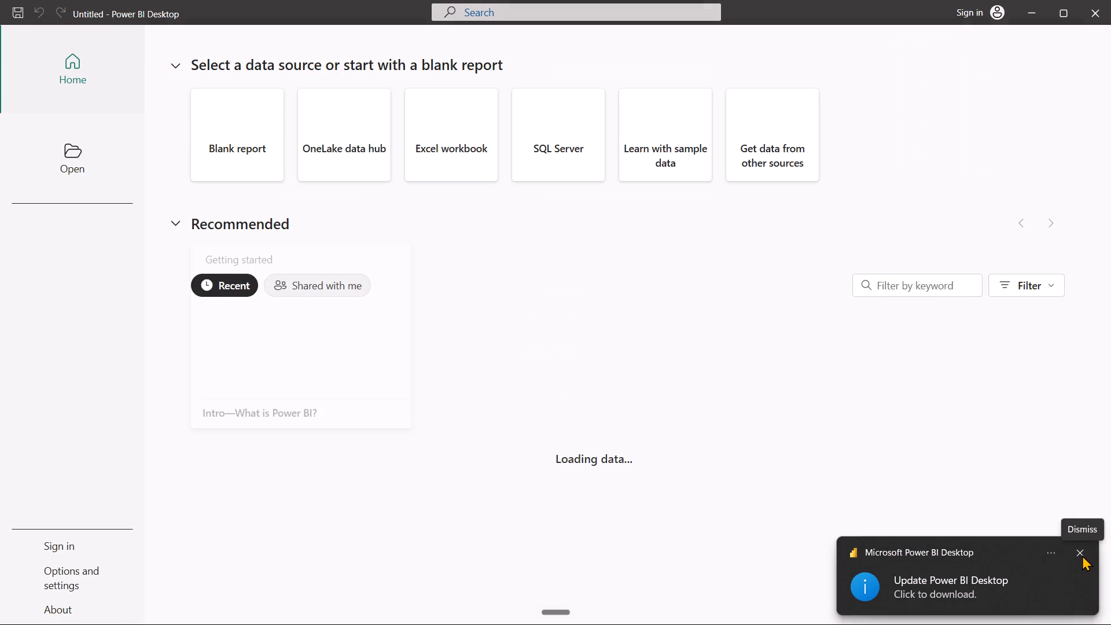
Dismiss the update notification and reopen the recent report New sheet 2.pbix.
click(1081, 553)
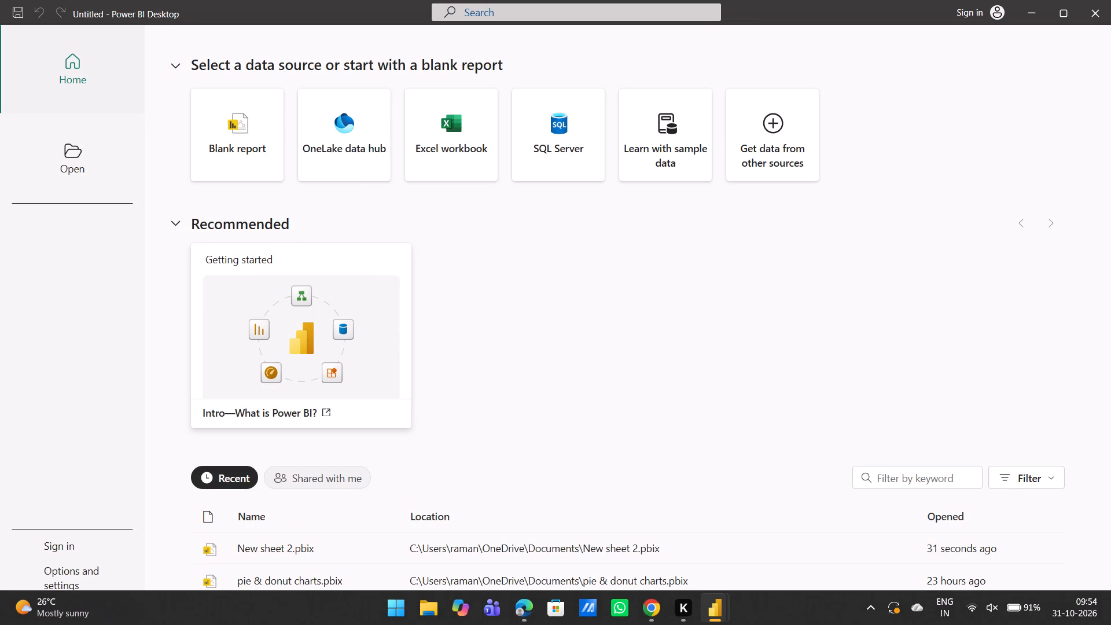
click(1092, 20)
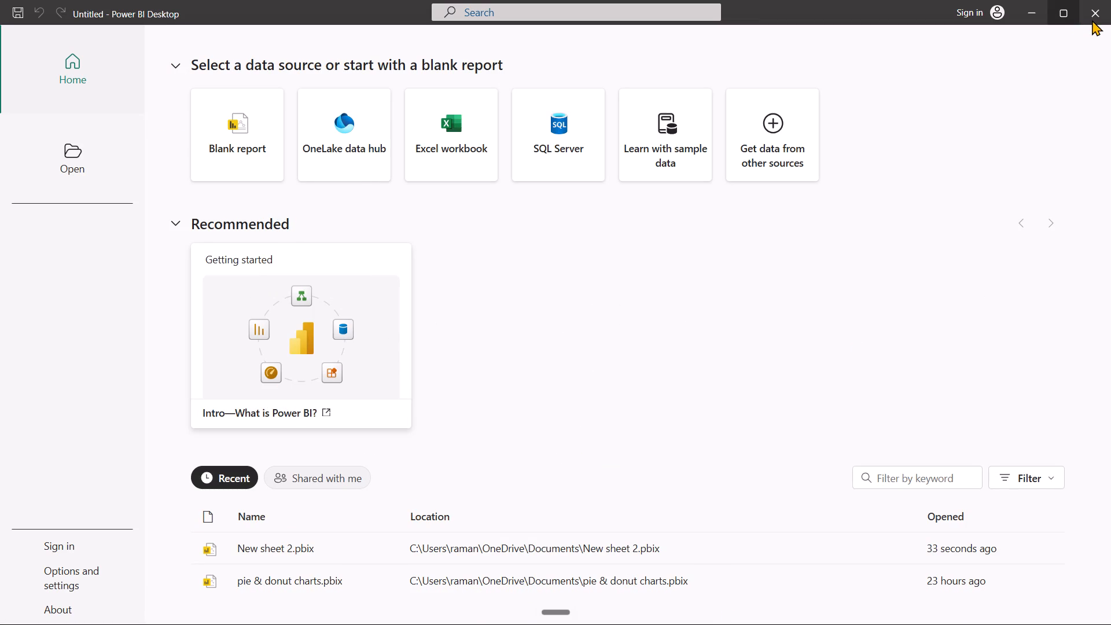
click(252, 553)
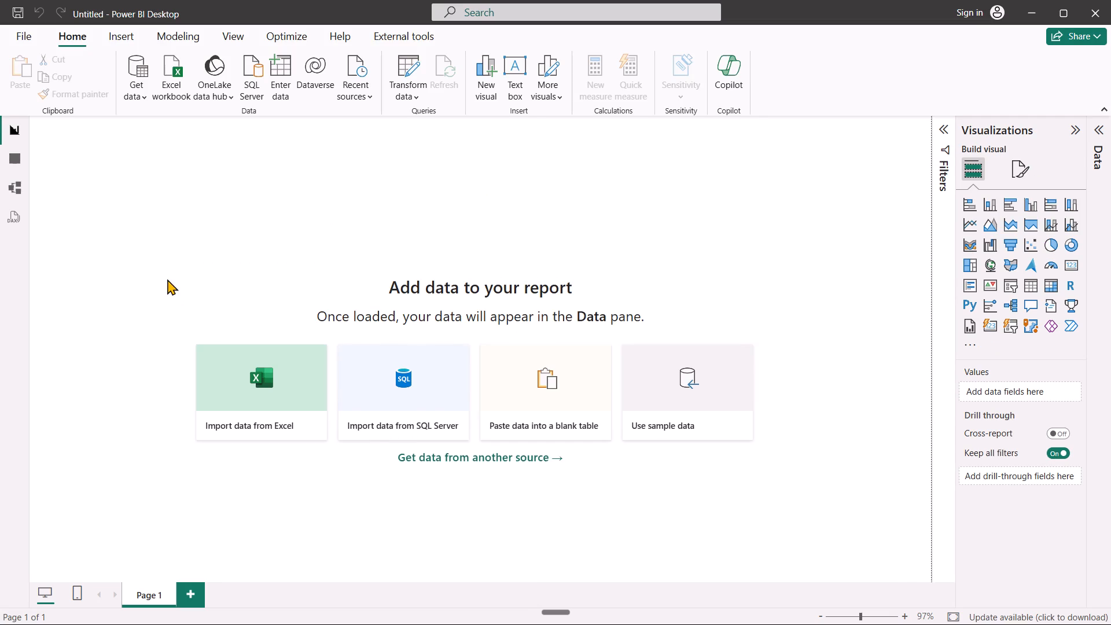
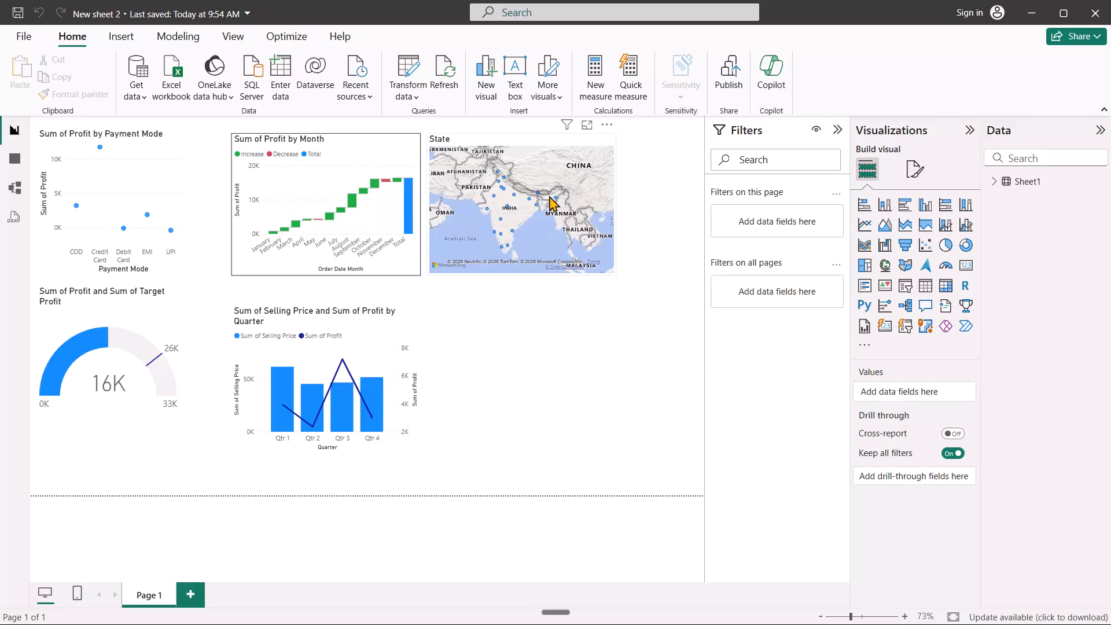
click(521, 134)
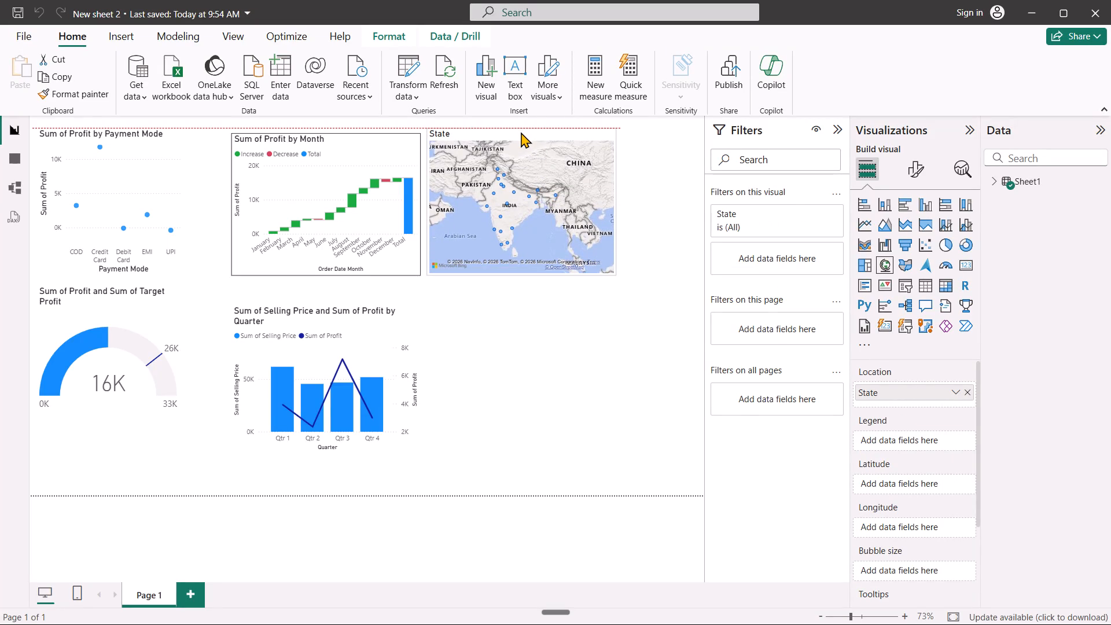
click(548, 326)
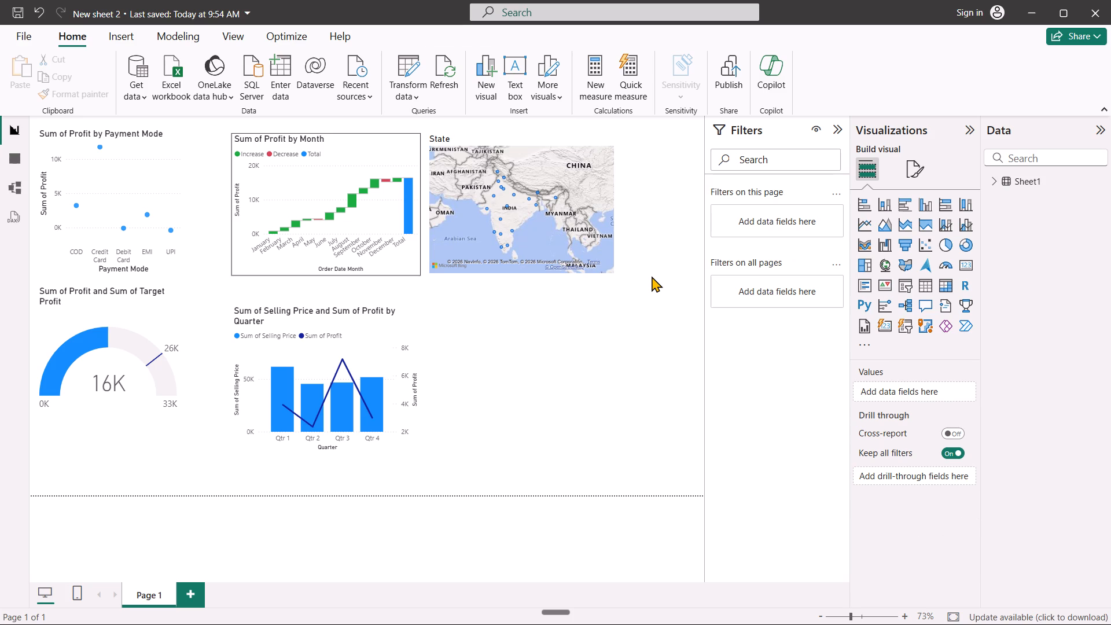
Set the State map visual's style to Aerial in its map settings.
click(580, 220)
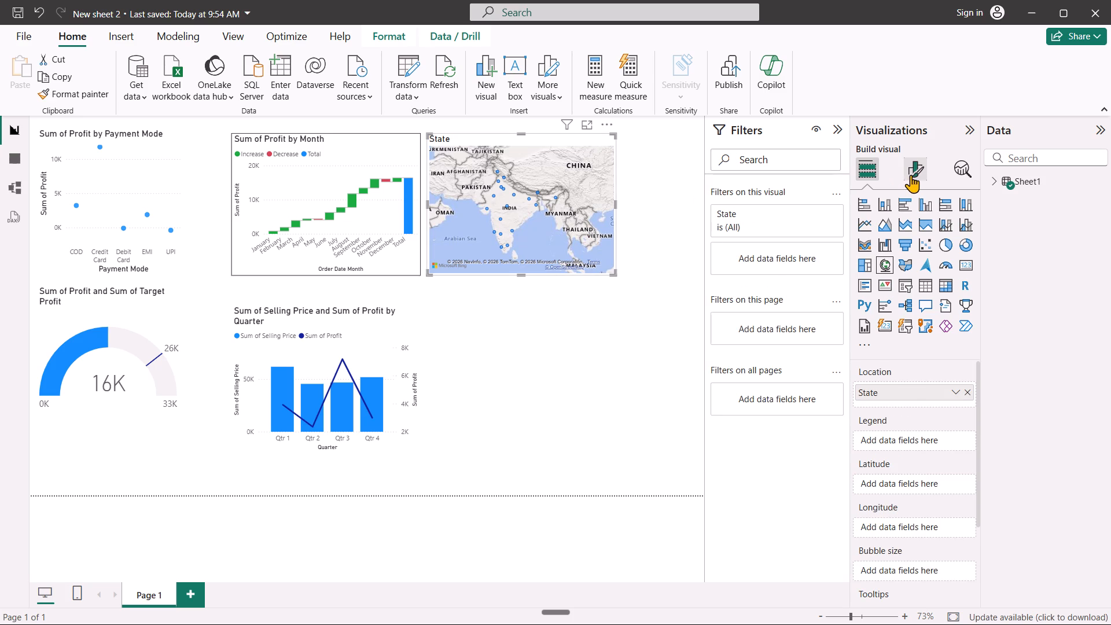
click(911, 175)
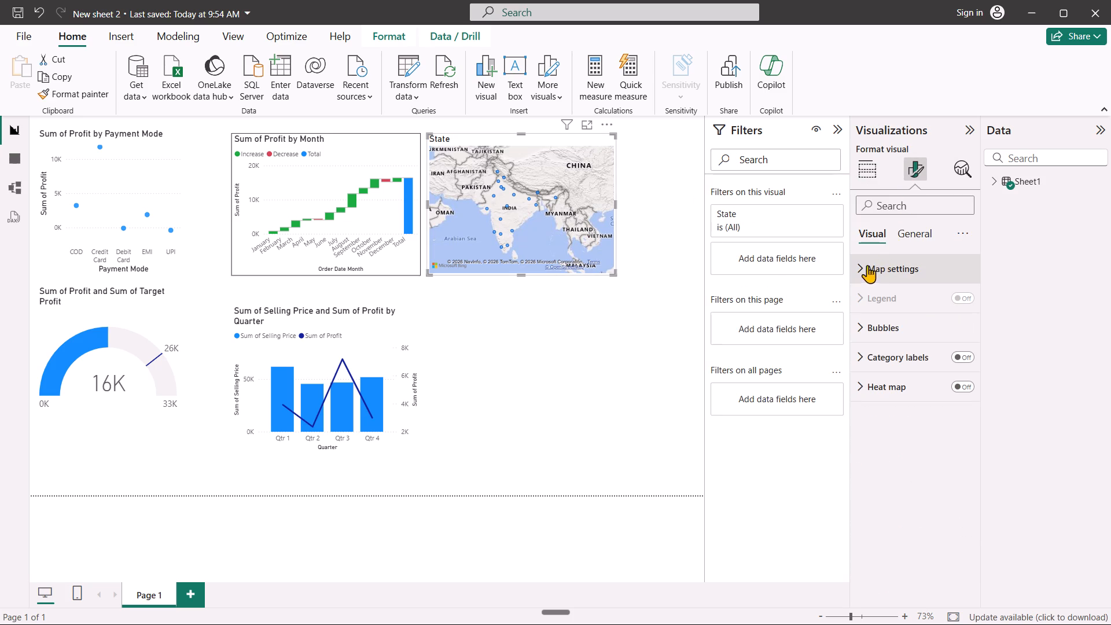
click(859, 263)
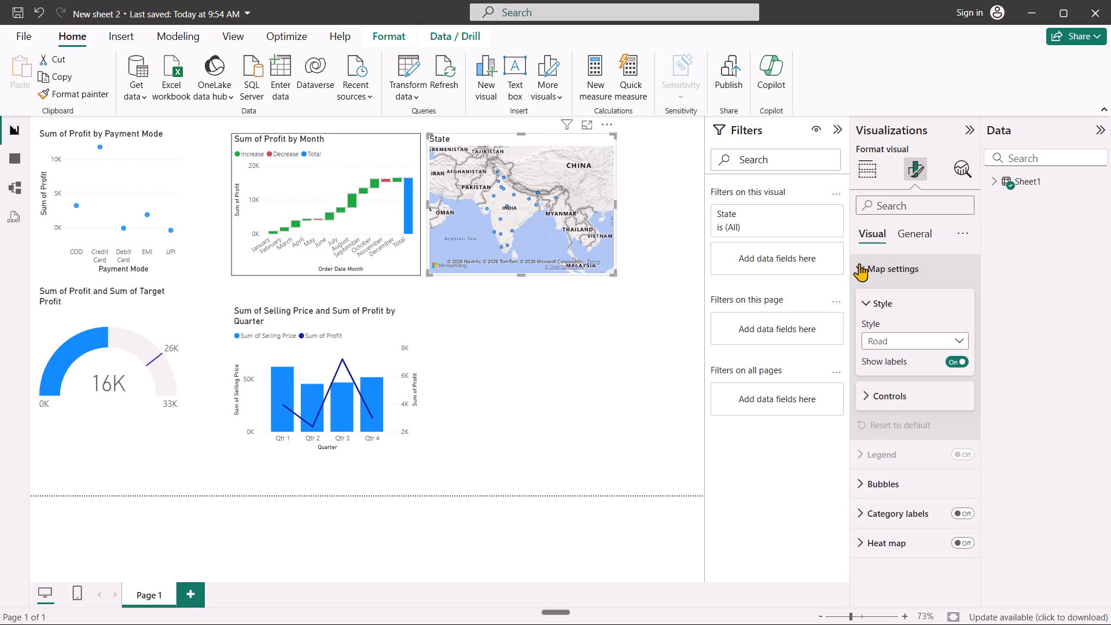
click(961, 339)
click(926, 362)
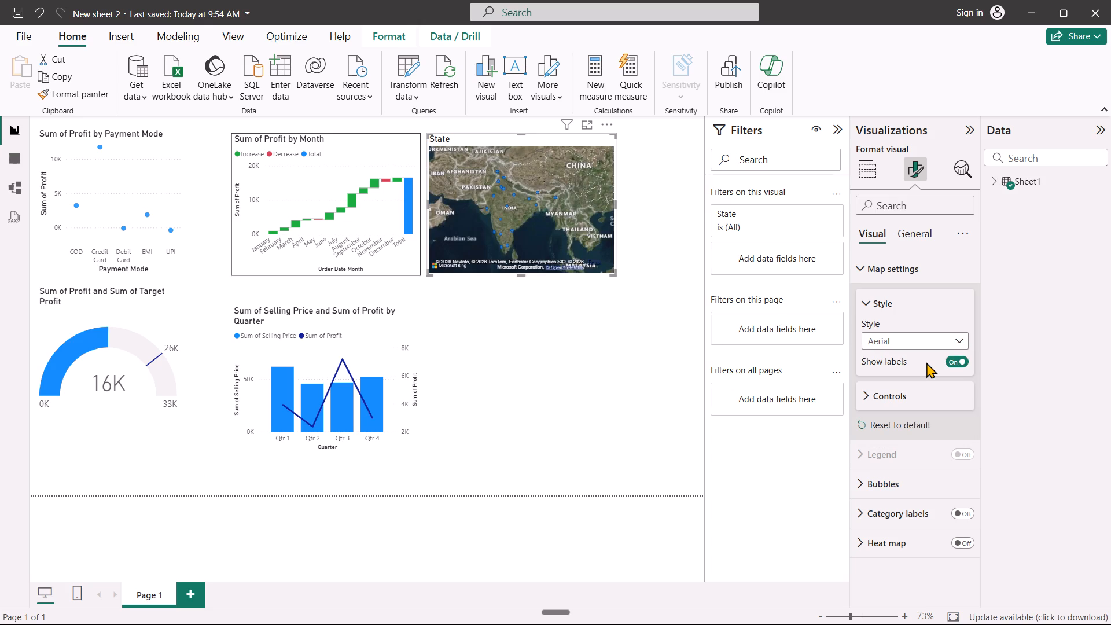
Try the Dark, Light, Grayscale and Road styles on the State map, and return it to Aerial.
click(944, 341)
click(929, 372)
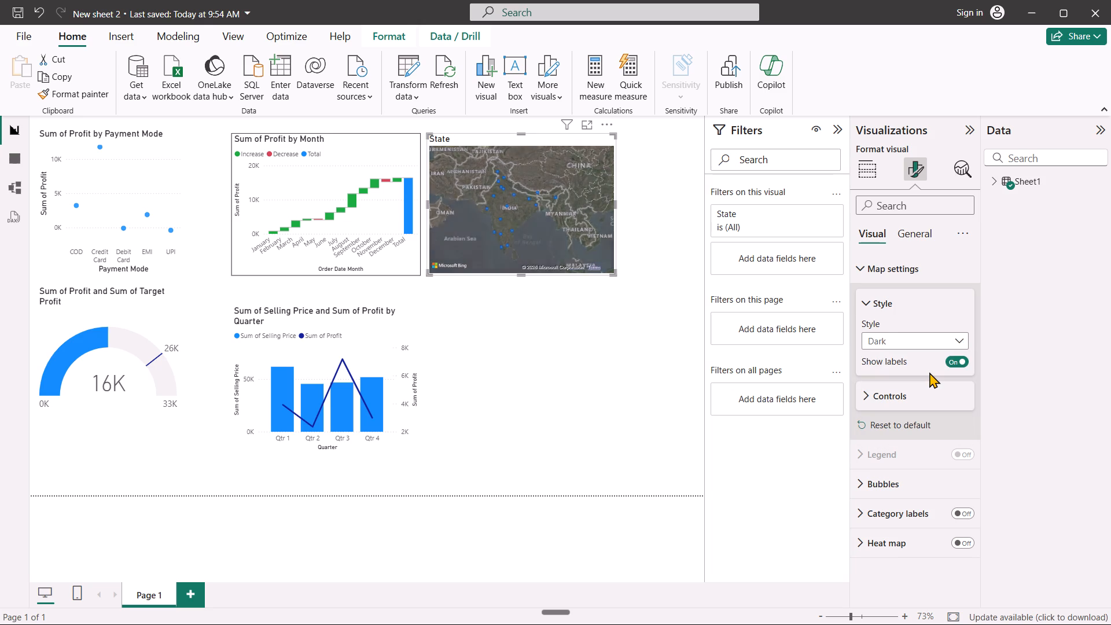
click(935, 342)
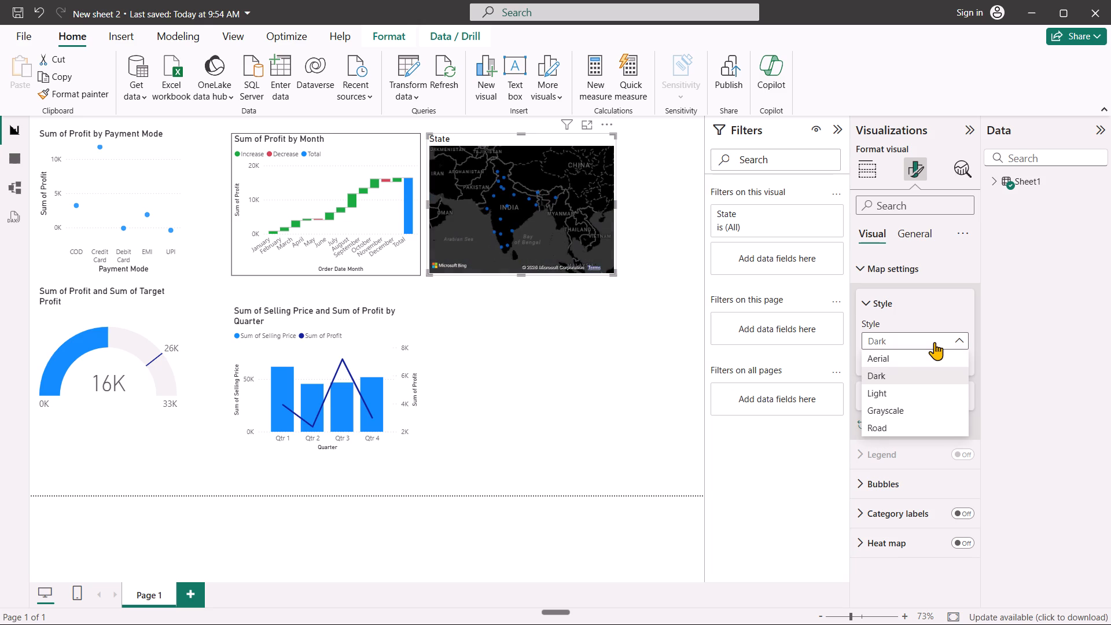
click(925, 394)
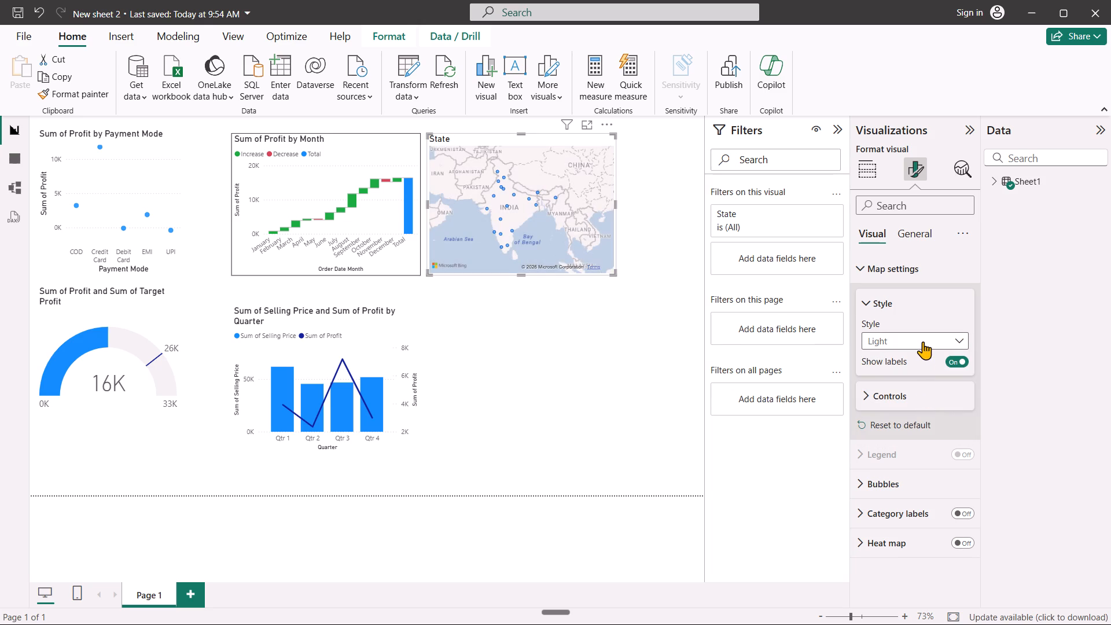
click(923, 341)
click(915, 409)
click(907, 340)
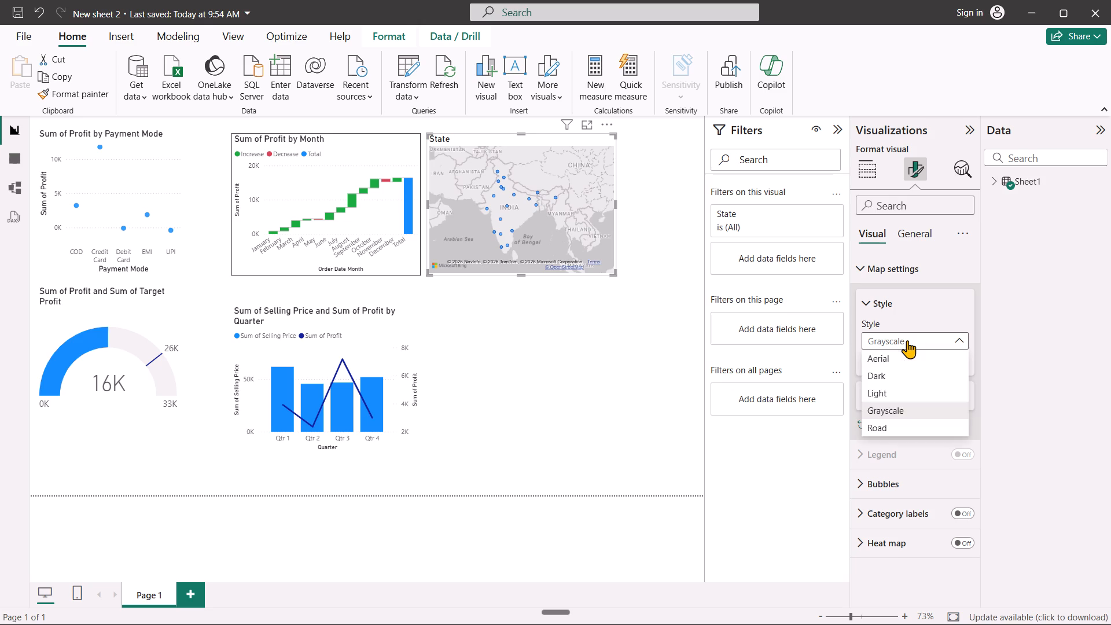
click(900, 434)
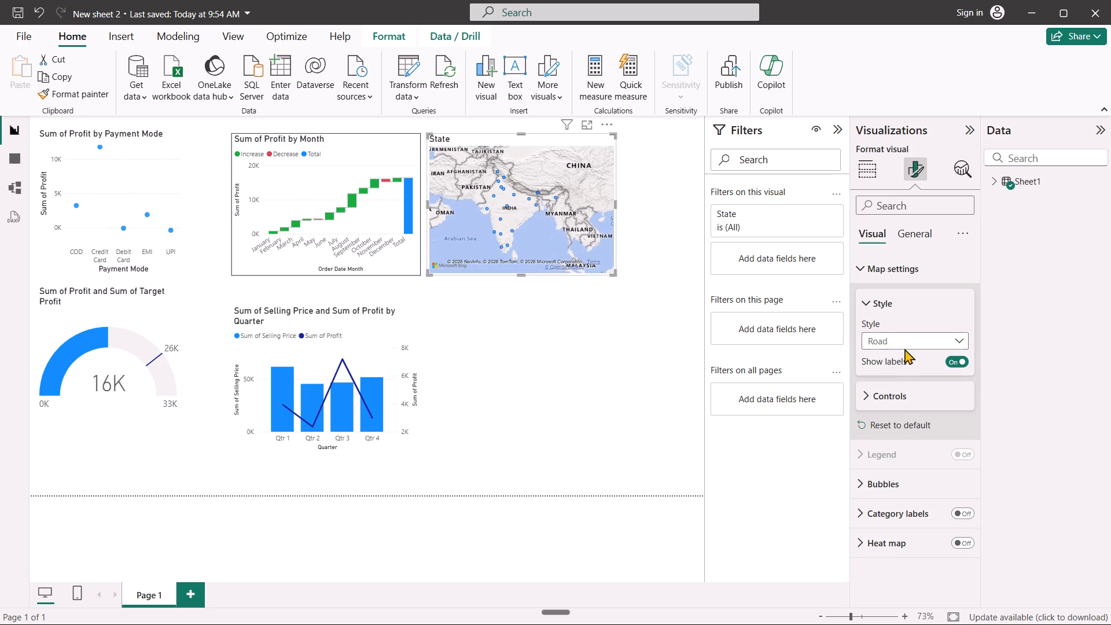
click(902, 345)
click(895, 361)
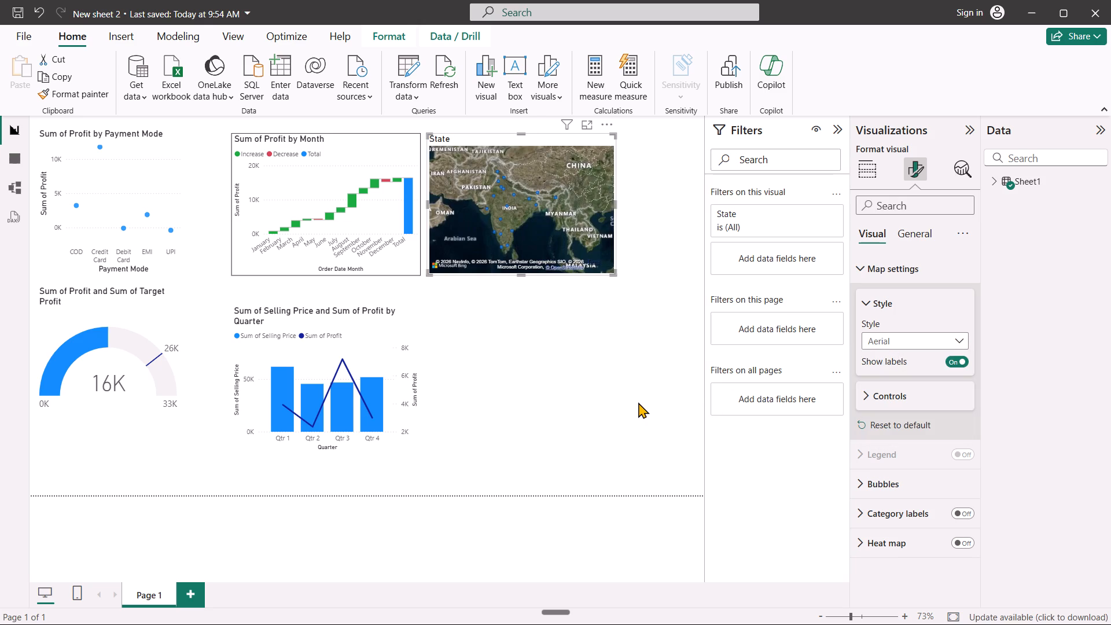
Look over the map's Controls settings for zoom, lasso and geocoding culture.
click(869, 394)
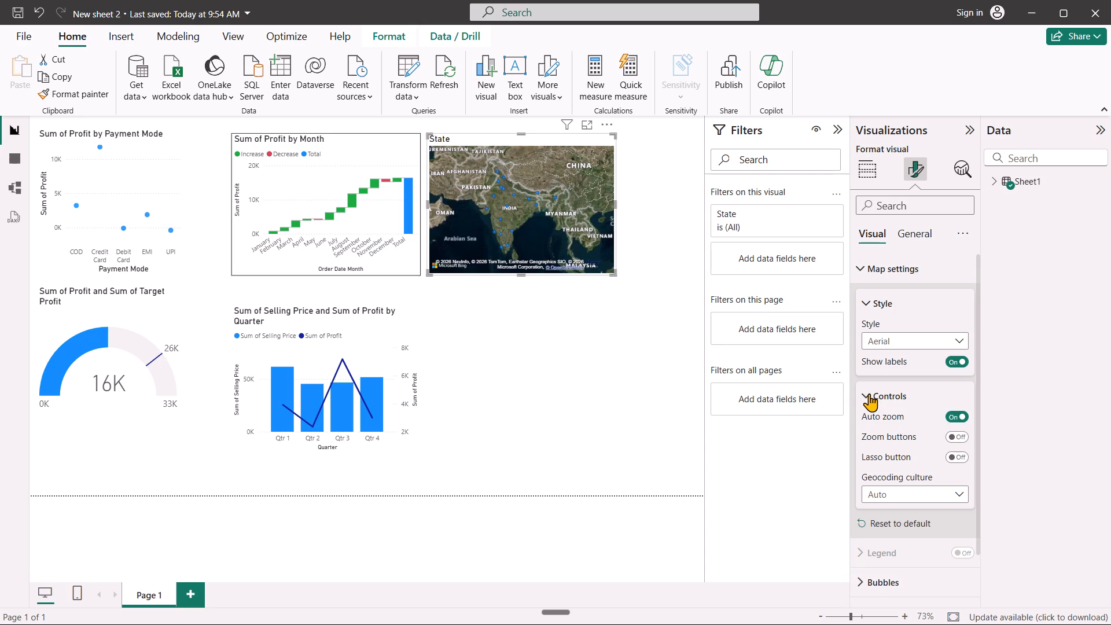
click(869, 394)
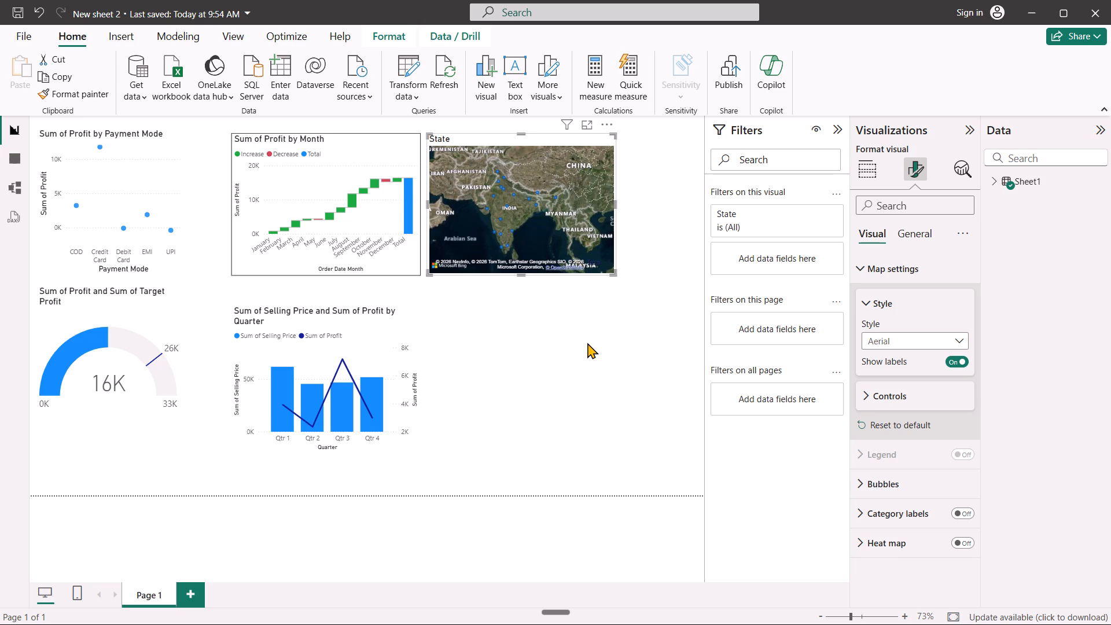
Reduce the height of the Sum of Profit by Payment Mode chart by about a third.
click(168, 208)
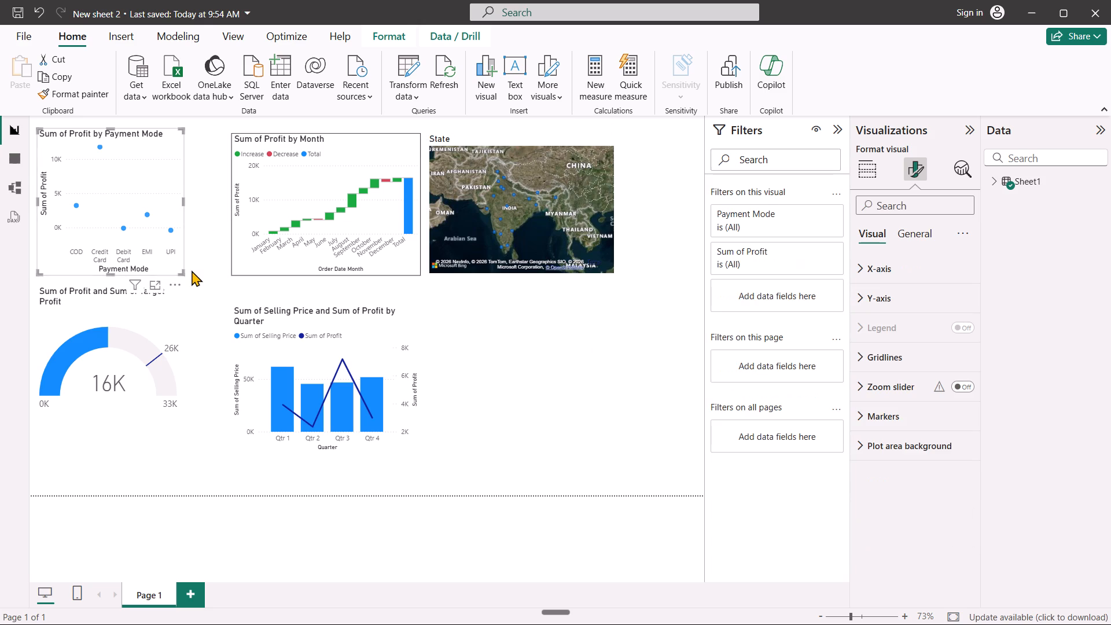
drag(179, 271, 176, 222)
Make the Sum of Profit and Sum of Target Profit gauge shorter and move it up closer to the Payment Mode chart.
click(131, 336)
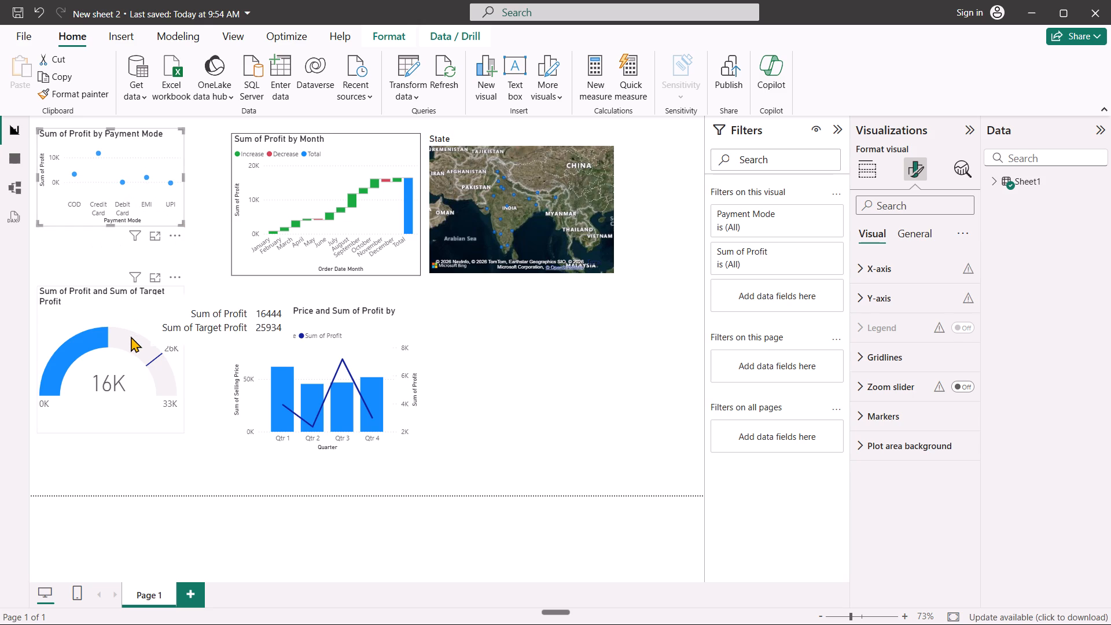
right_drag(182, 431, 189, 396)
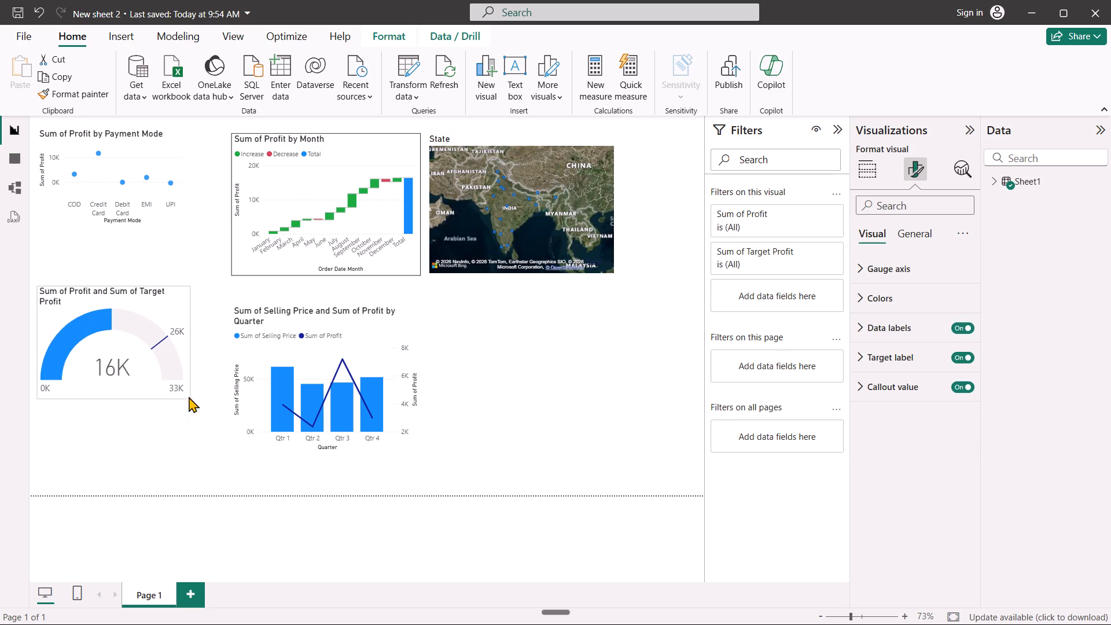
right_drag(189, 396, 182, 388)
right_click(182, 388)
drag(123, 340, 112, 313)
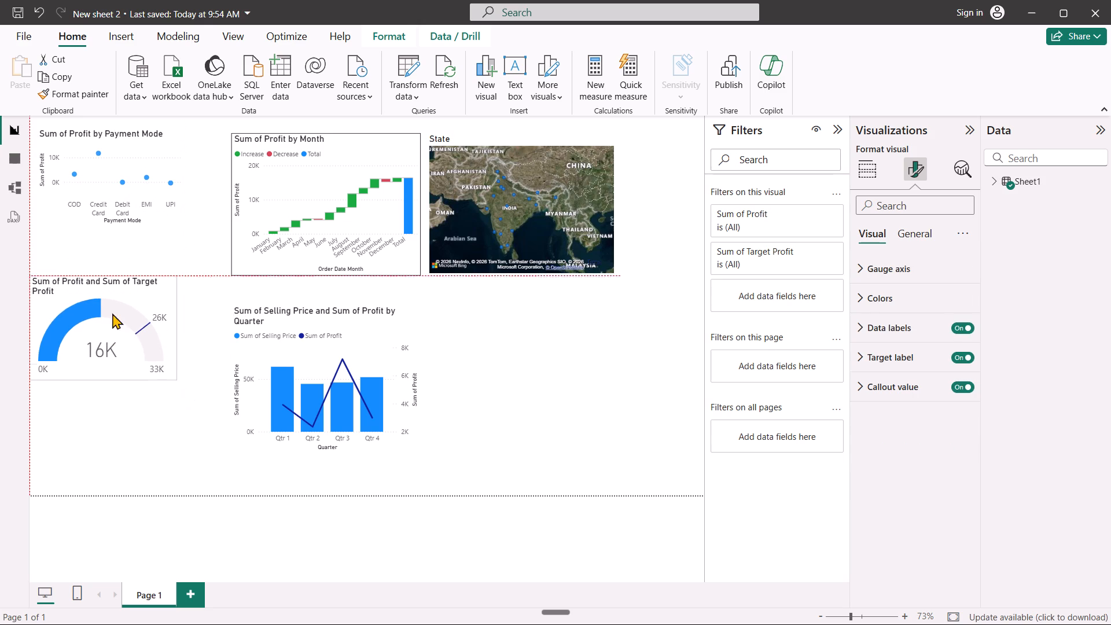
drag(112, 313, 109, 322)
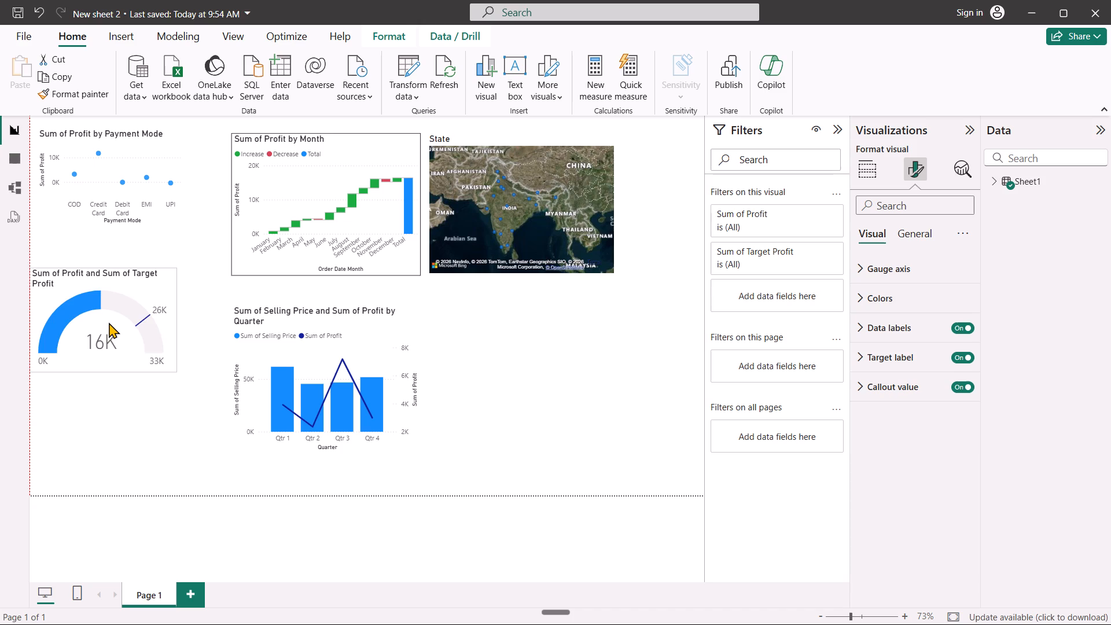
drag(109, 322, 109, 307)
Reduce the height of the Sum of Profit by Month waterfall chart and move it closer to the Payment Mode chart.
click(273, 233)
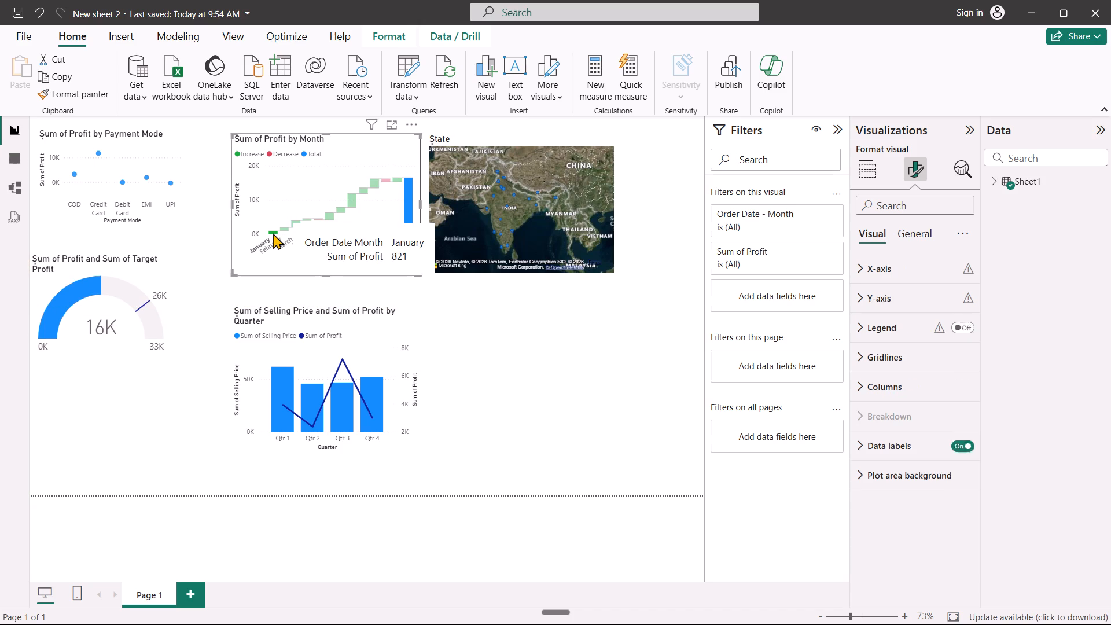
right_drag(421, 275, 390, 245)
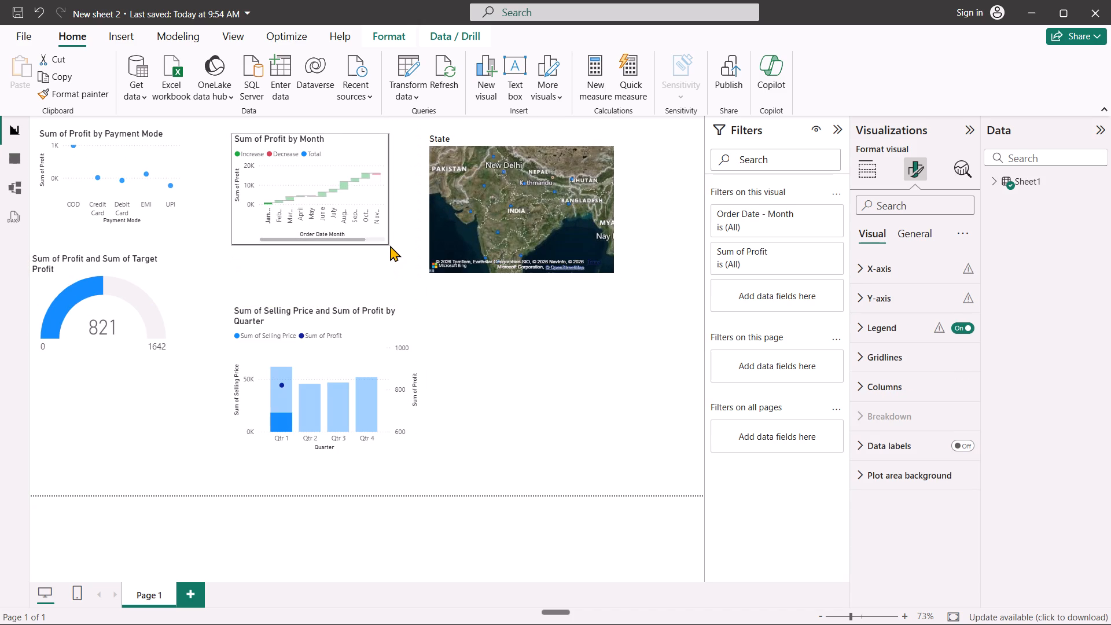
right_drag(390, 245, 403, 253)
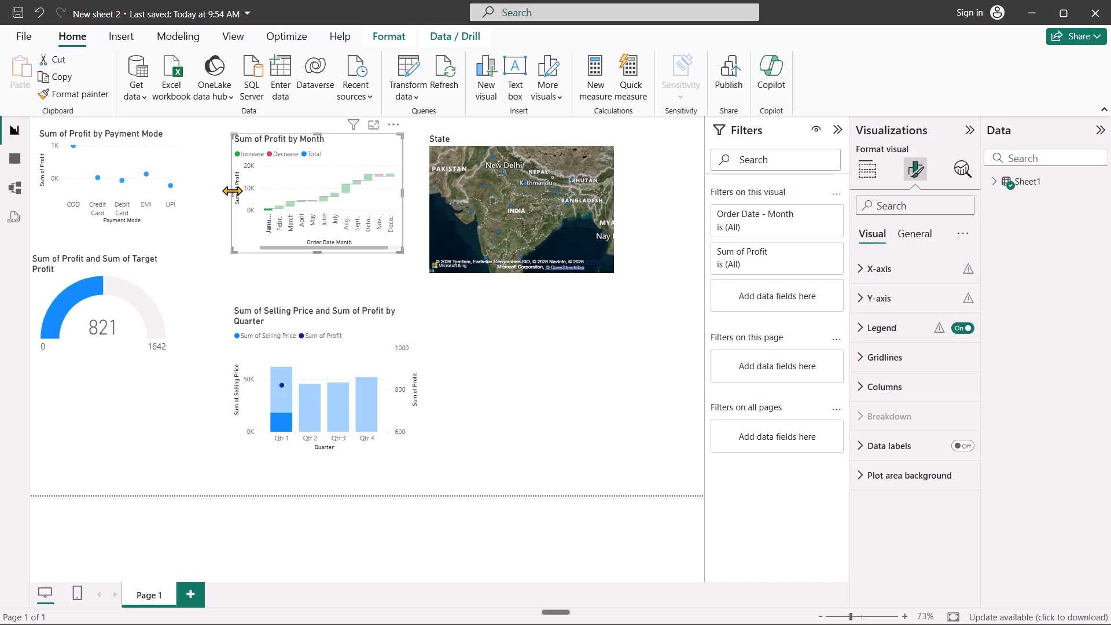
drag(232, 190, 217, 204)
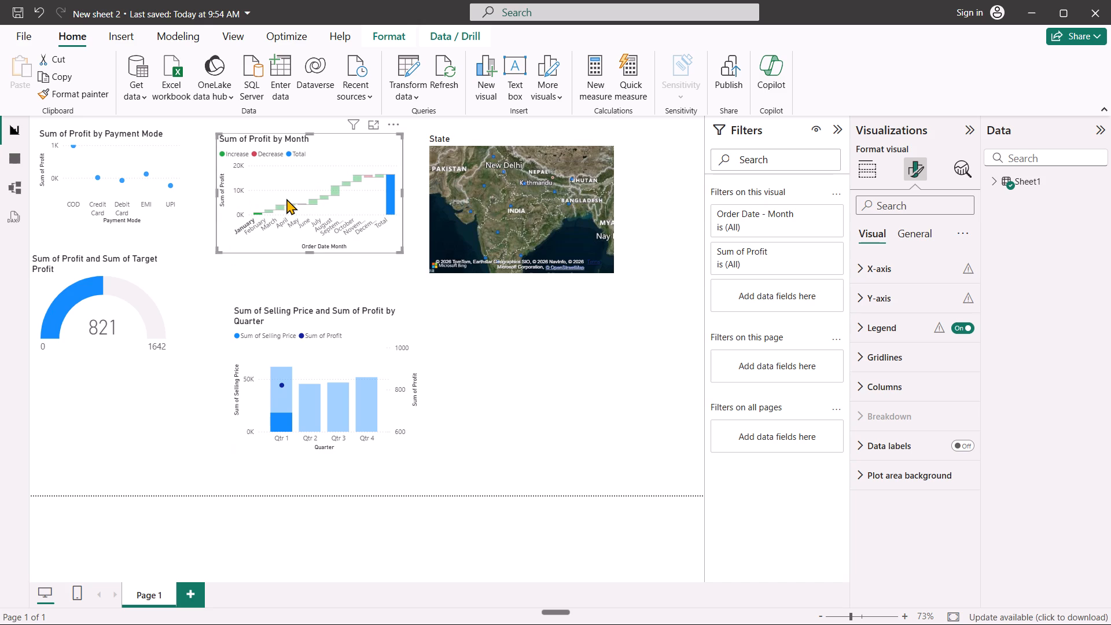
drag(286, 198, 267, 197)
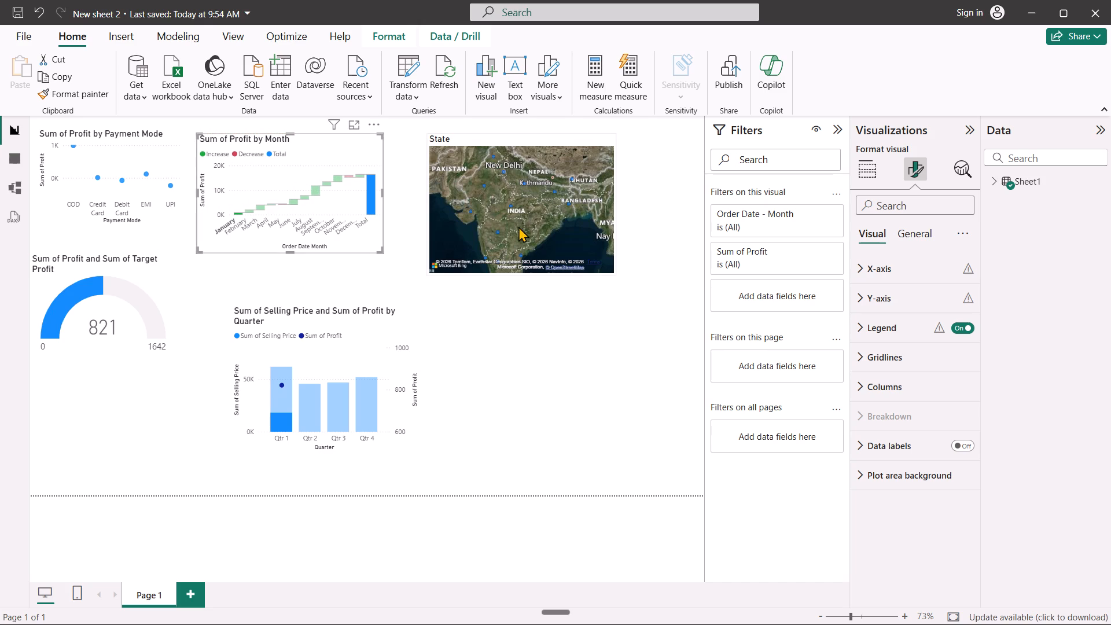
Shrink the Sum of Selling Price and Sum of Profit by Quarter chart and place it directly beneath the gauge.
click(339, 377)
right_drag(421, 379, 396, 382)
drag(314, 308, 314, 332)
drag(313, 378, 188, 427)
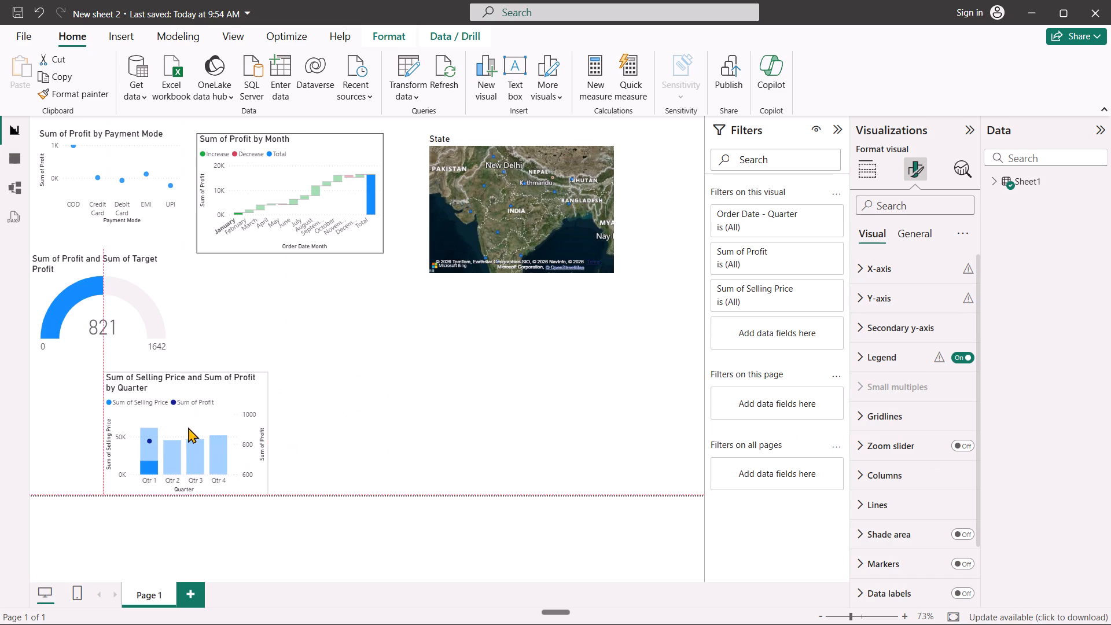
drag(188, 427, 117, 433)
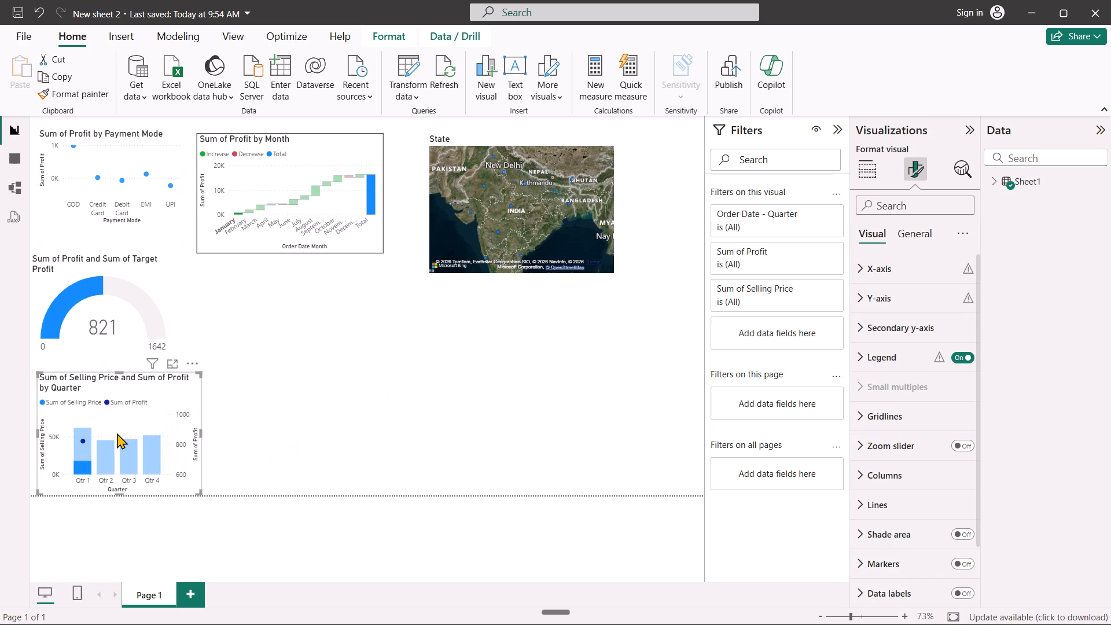
Move the State map closer to the Sum of Profit by Month chart and shorten it to match that chart's bottom edge.
click(506, 237)
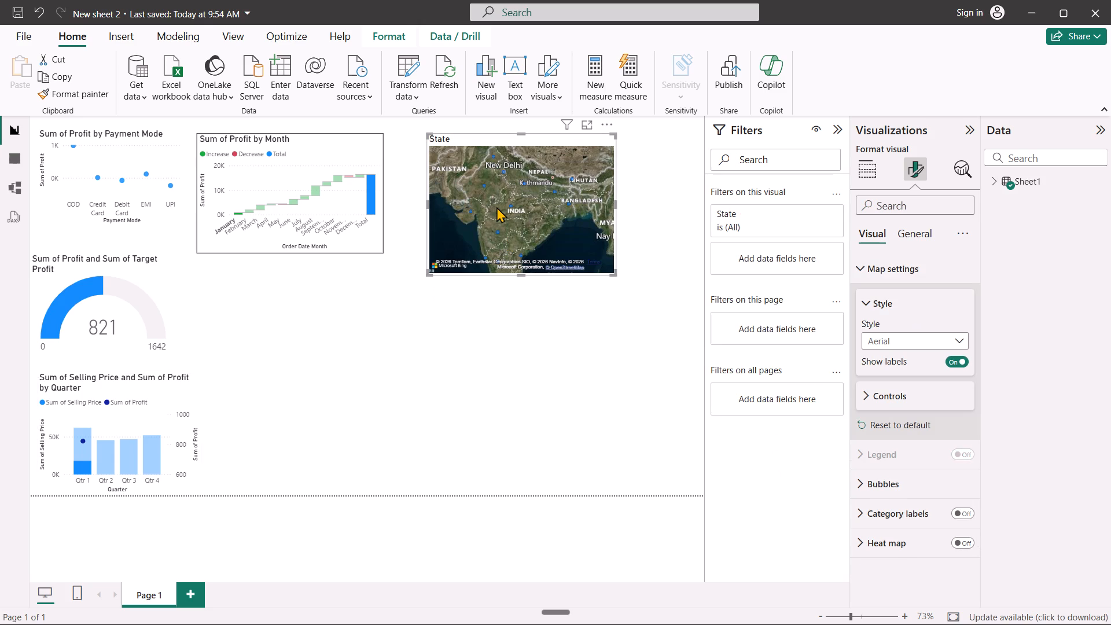
drag(500, 207, 492, 200)
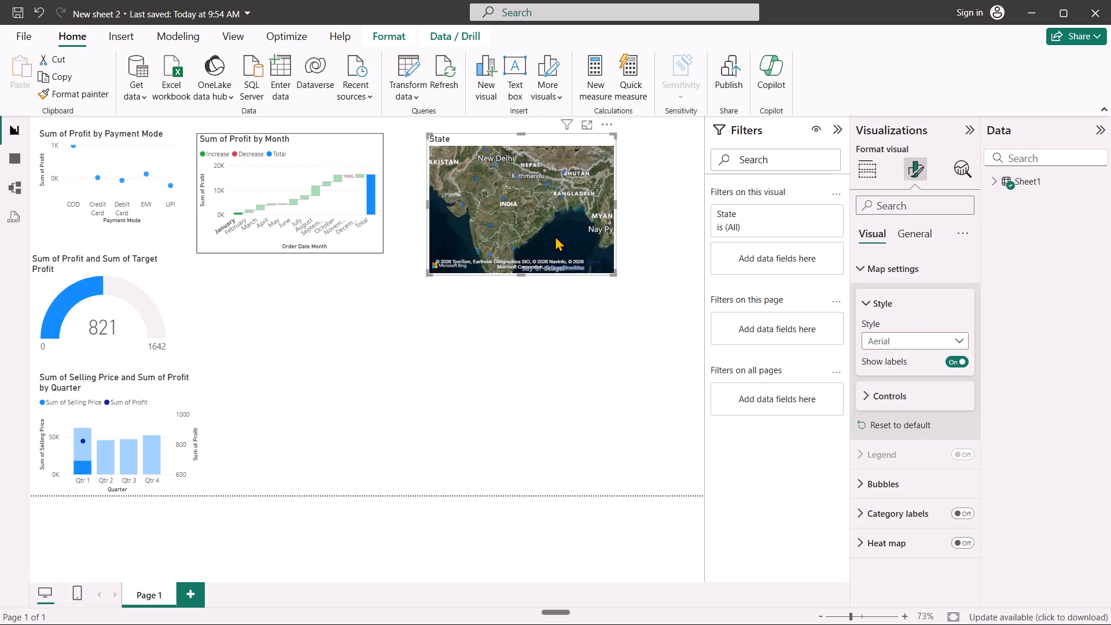
click(555, 237)
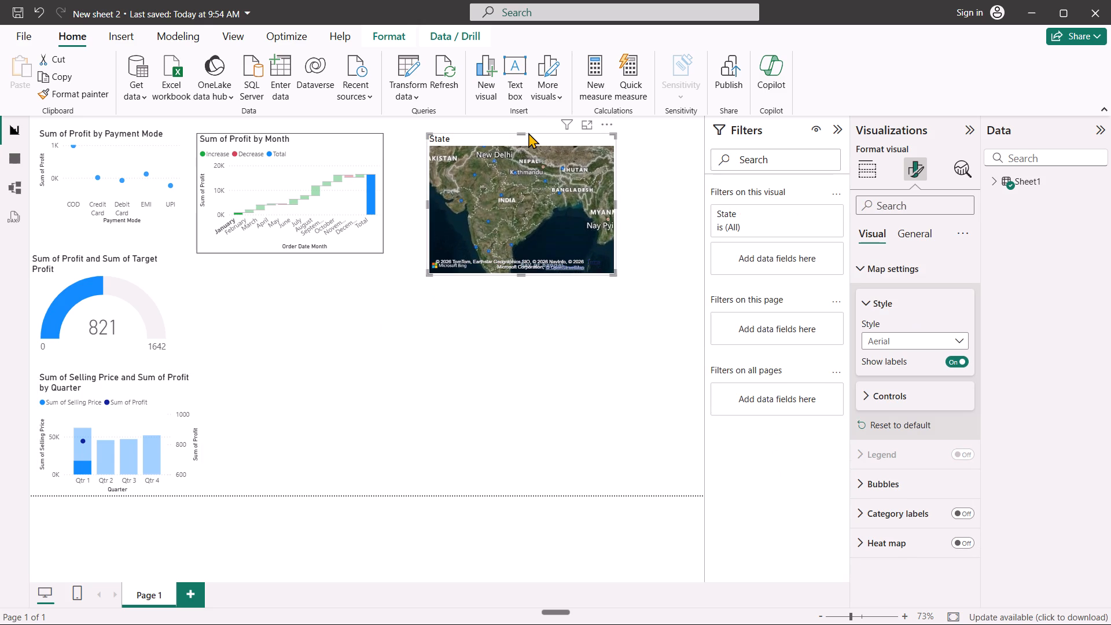
drag(529, 138, 505, 137)
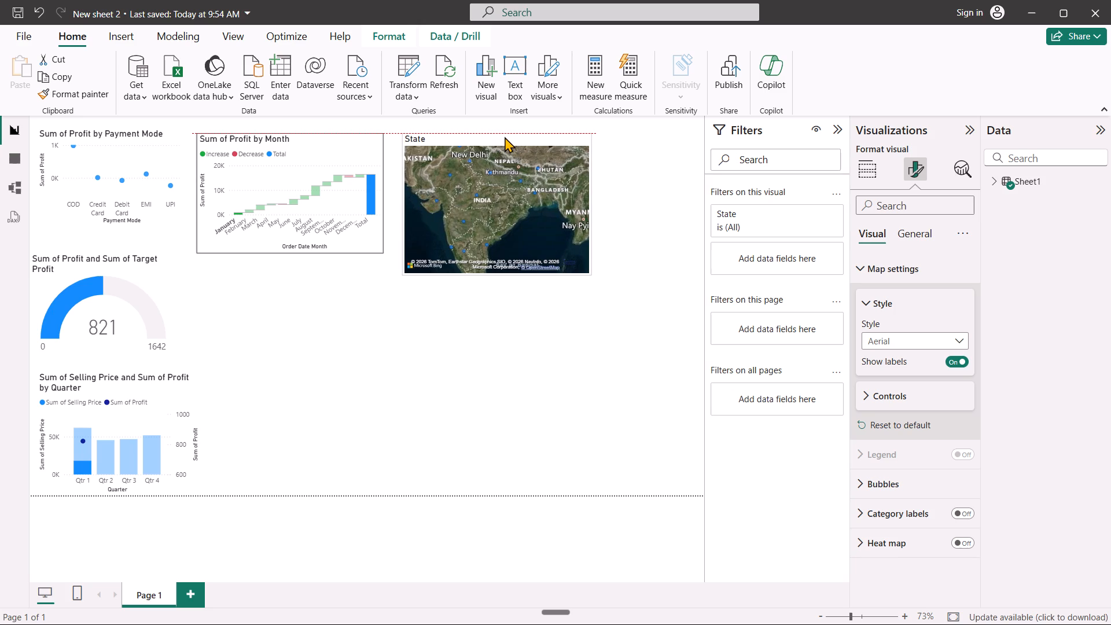
drag(505, 137, 505, 135)
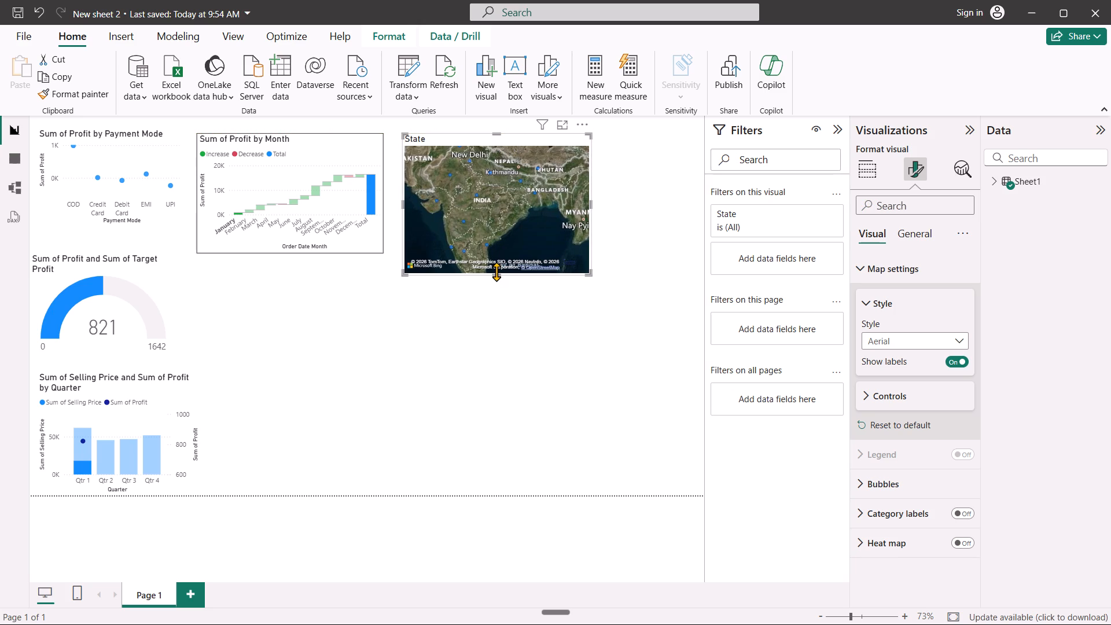
right_drag(496, 273, 497, 269)
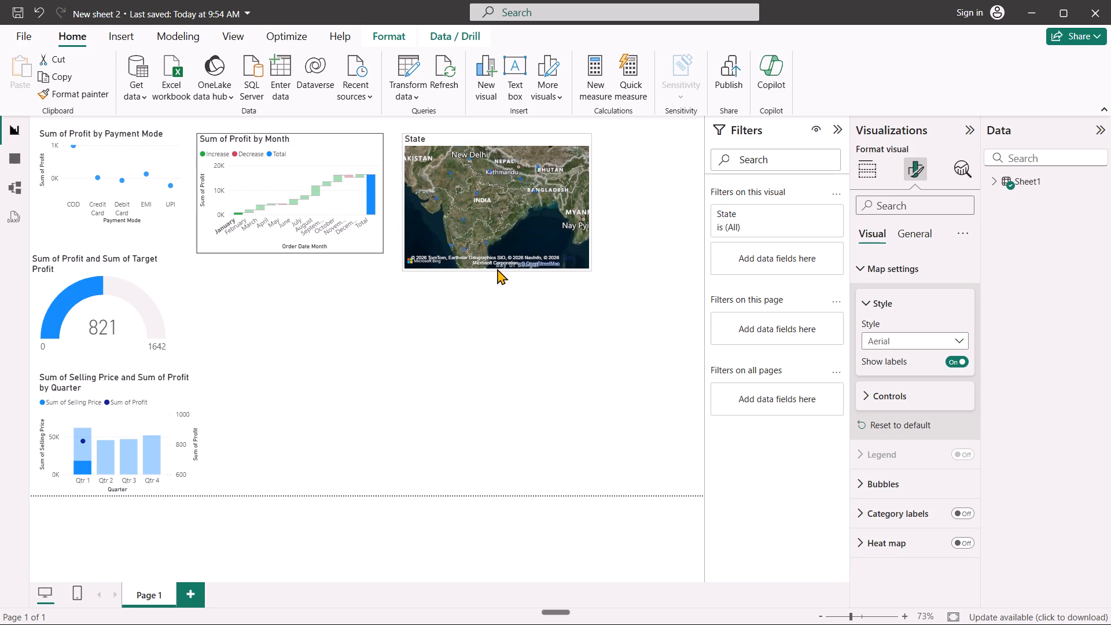
right_drag(497, 269, 498, 253)
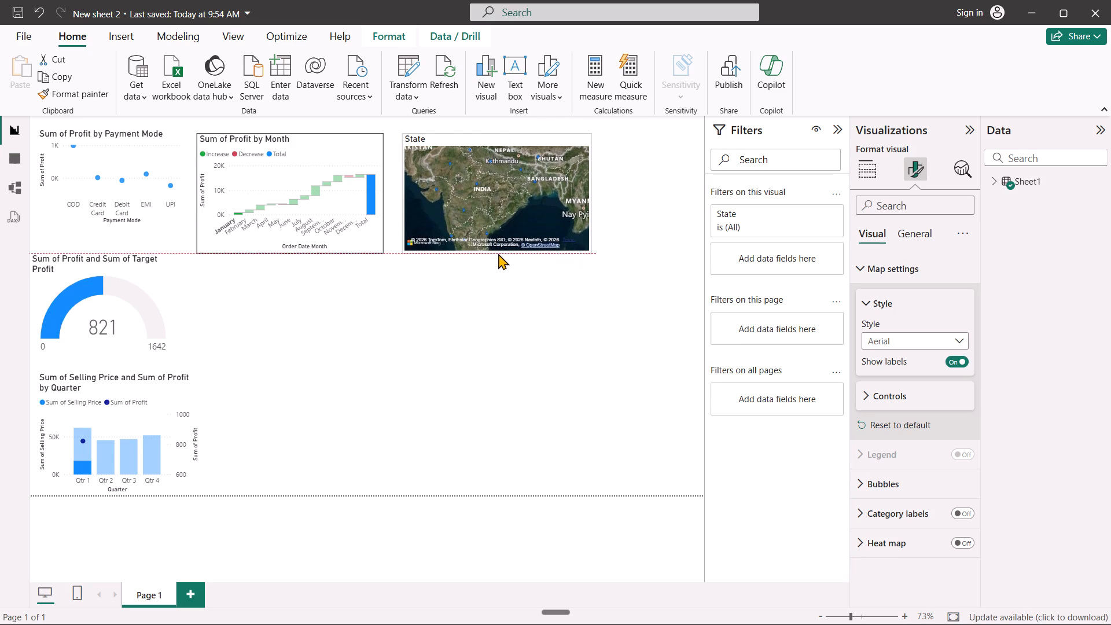
right_drag(498, 253, 498, 253)
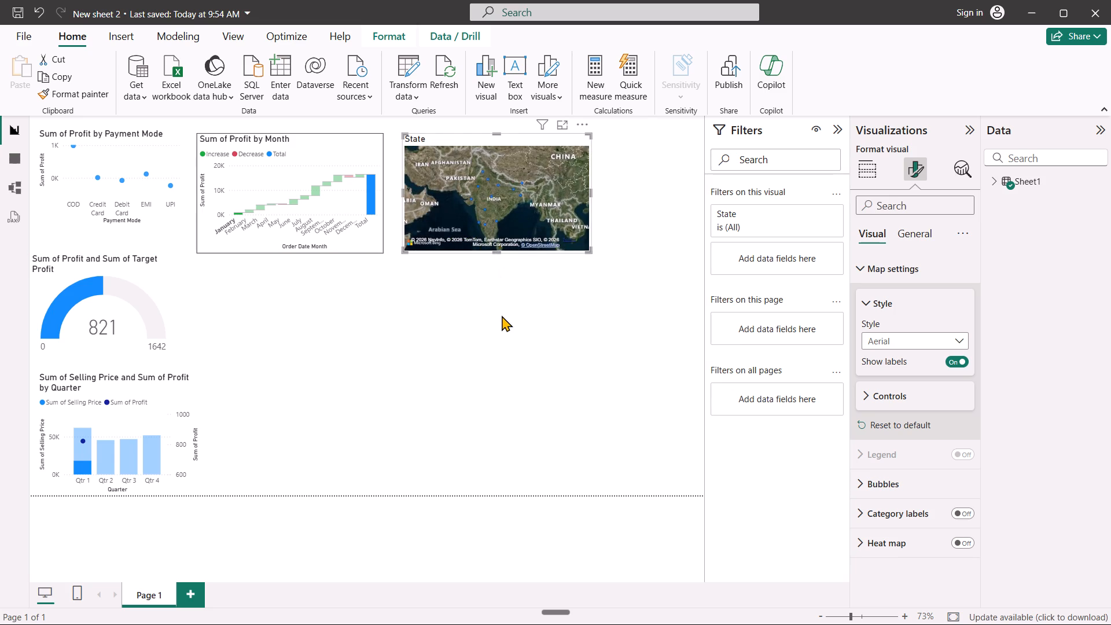
click(502, 315)
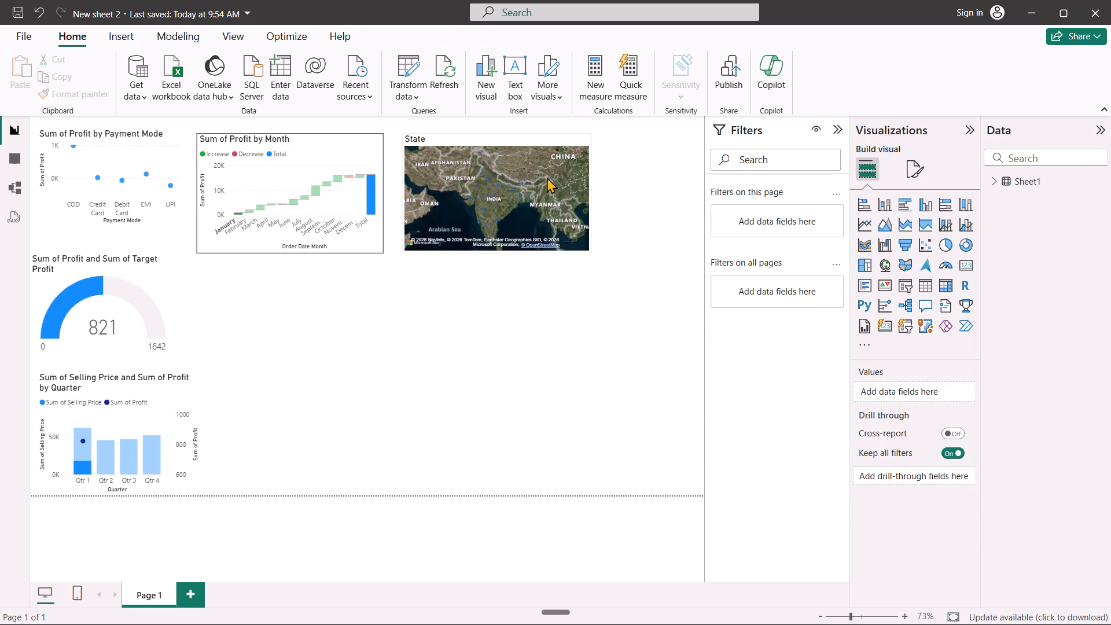
Add the Selling Price field from Sheet1 as the bubble size of the State map.
click(542, 179)
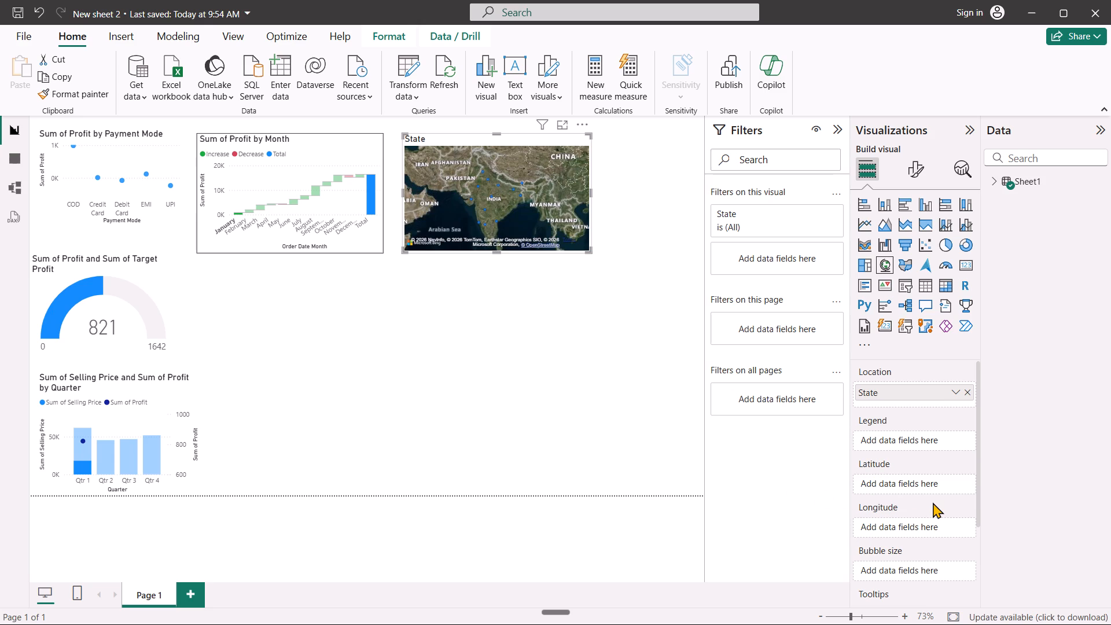
scroll(933, 502, down, 1)
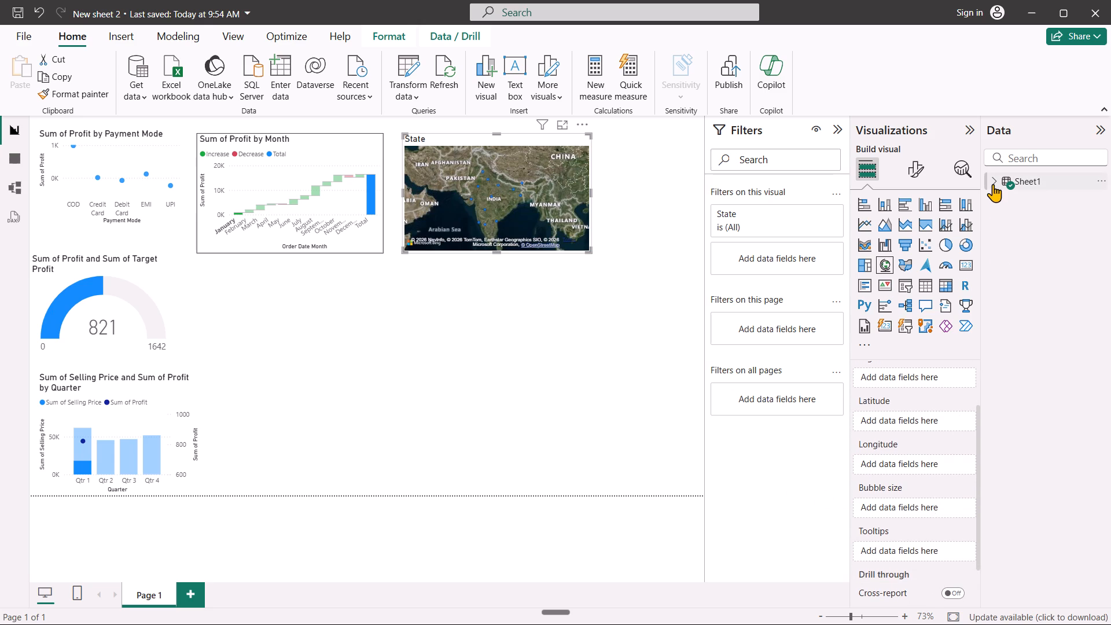
click(993, 184)
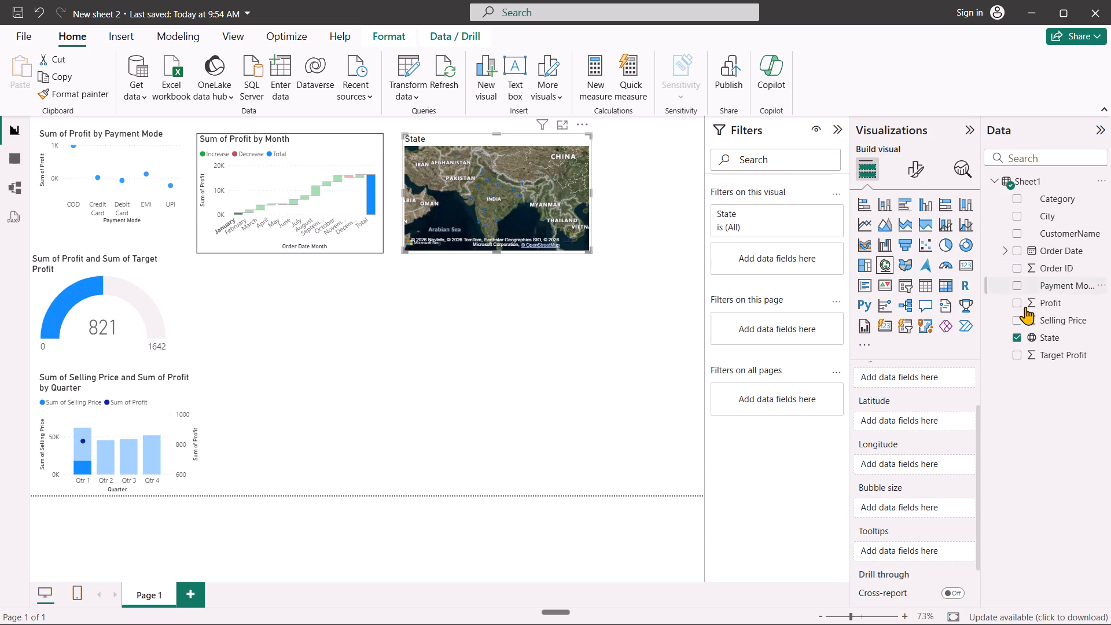
drag(1021, 320, 902, 510)
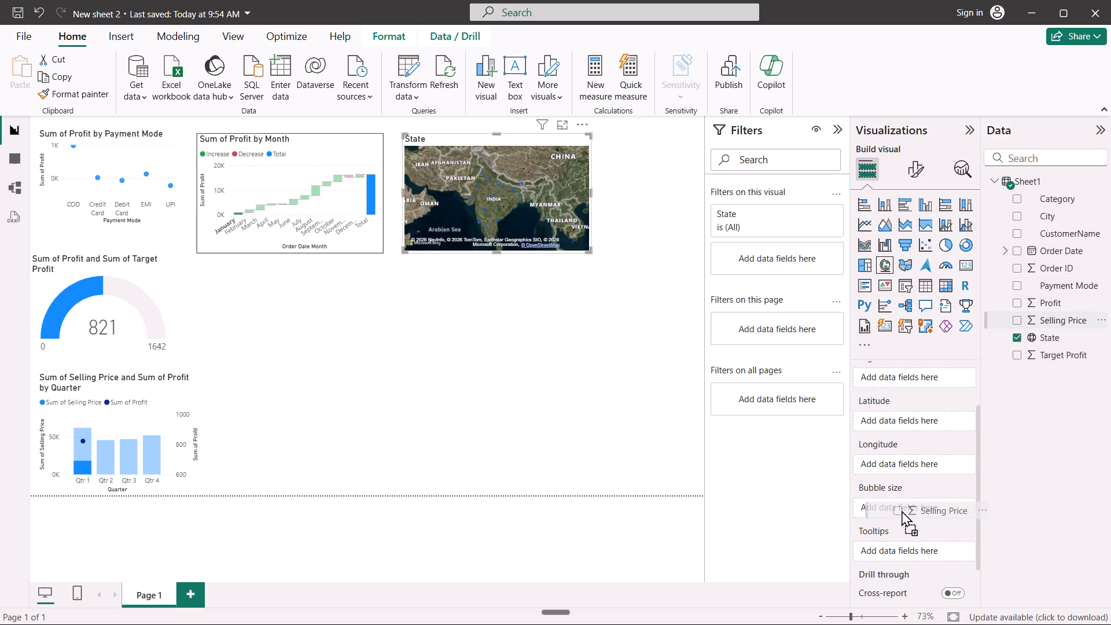
drag(902, 510, 900, 509)
click(900, 509)
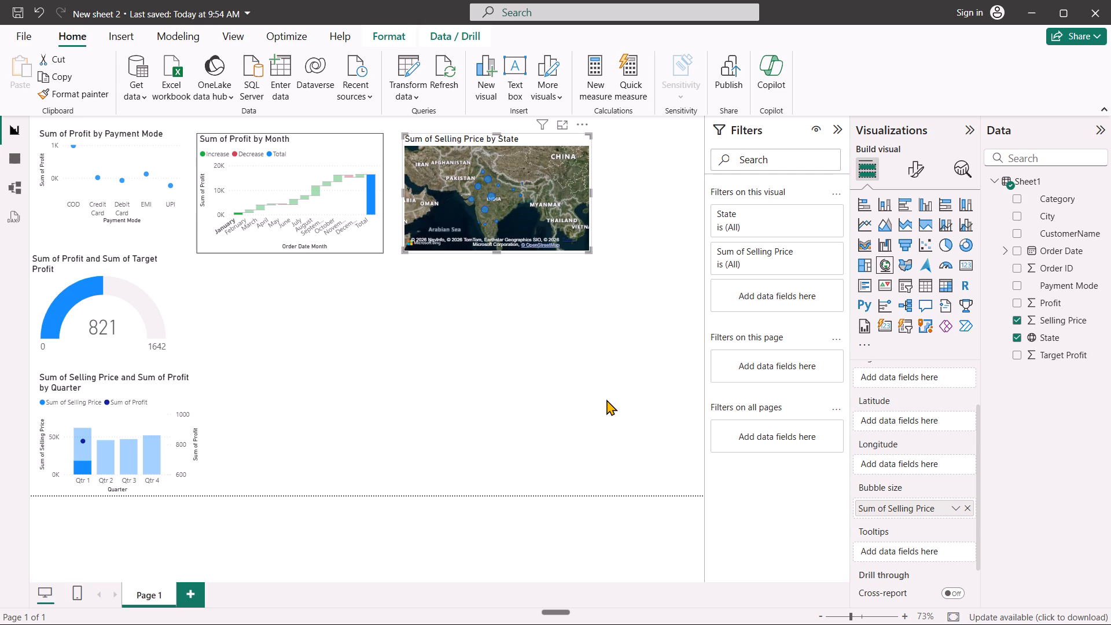
scroll(930, 467, up, 1)
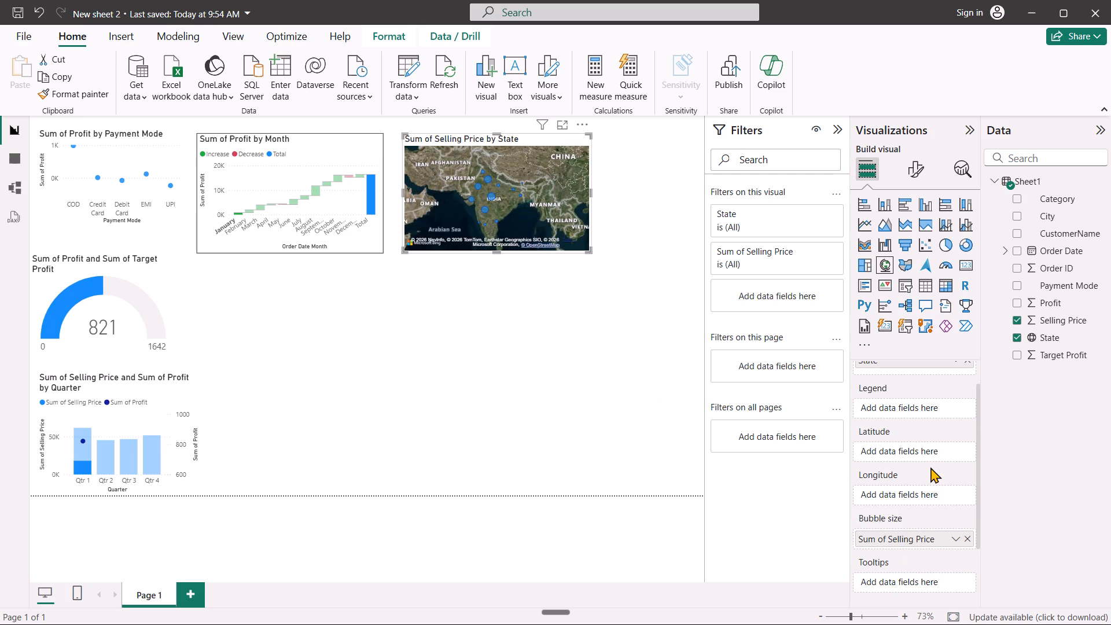
scroll(930, 467, up, 1)
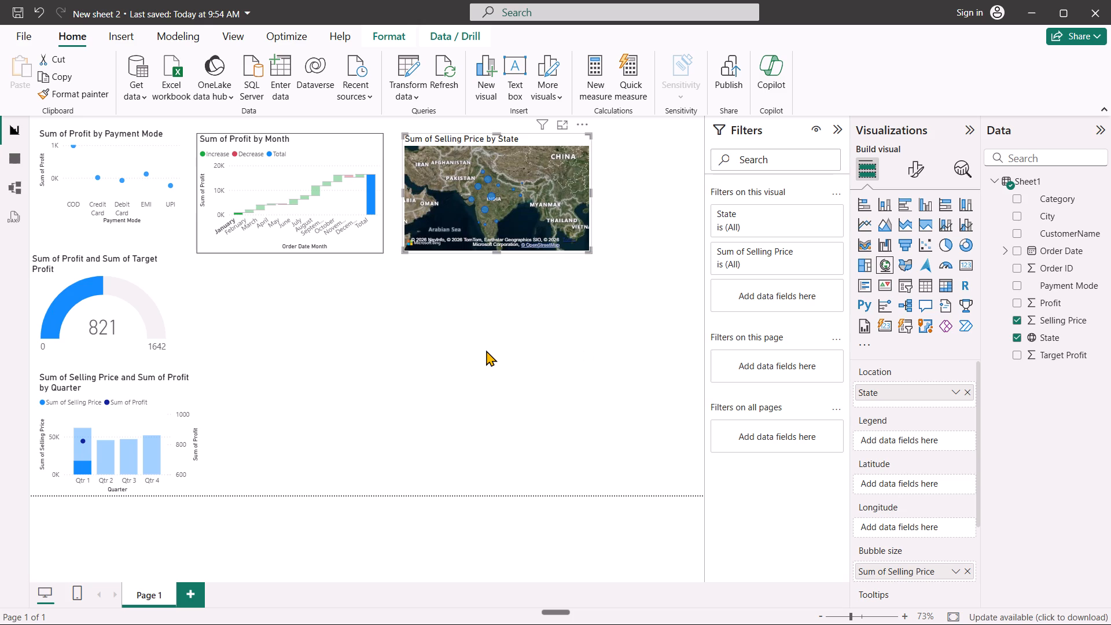
Switch to Chrome and open the home page of the NxtWave learning portal.
key(alt+Tab)
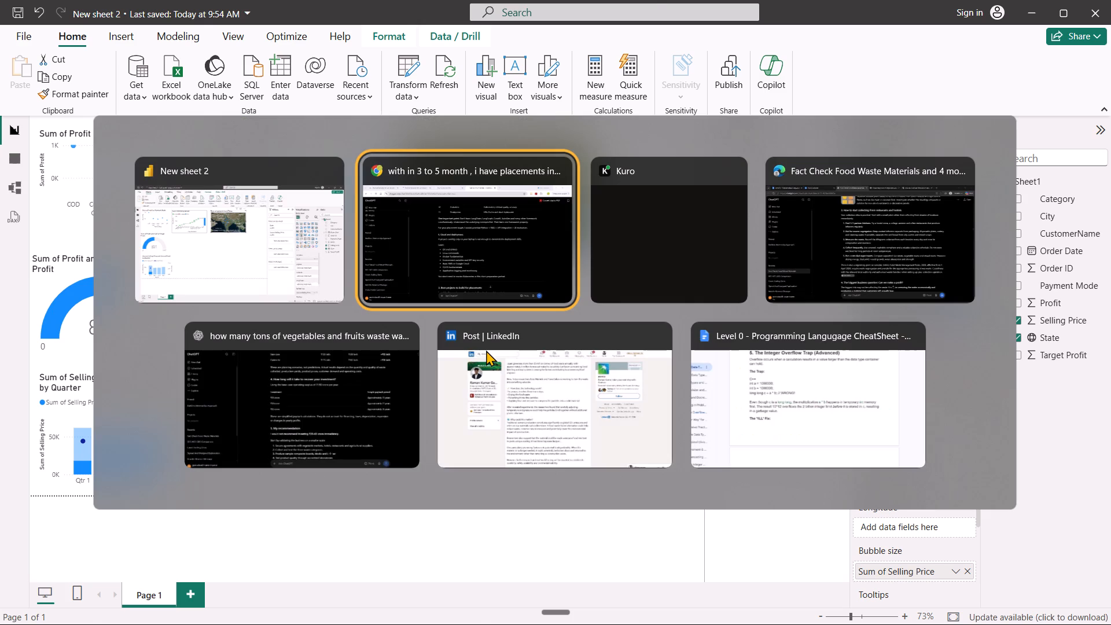
click(139, 16)
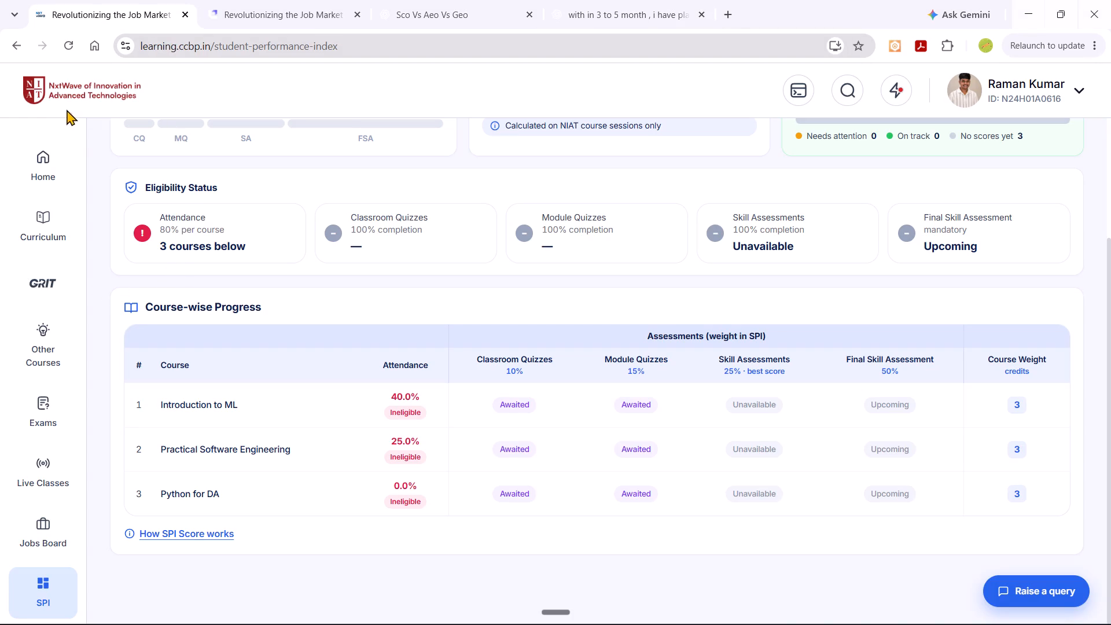
click(42, 159)
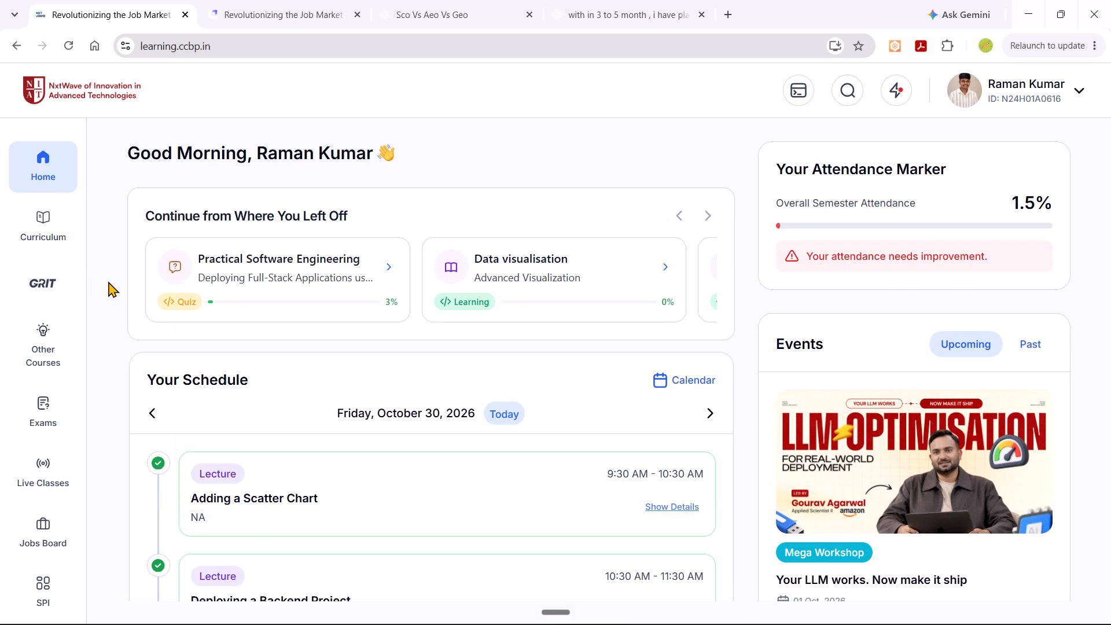
scroll(58, 222, up, 5)
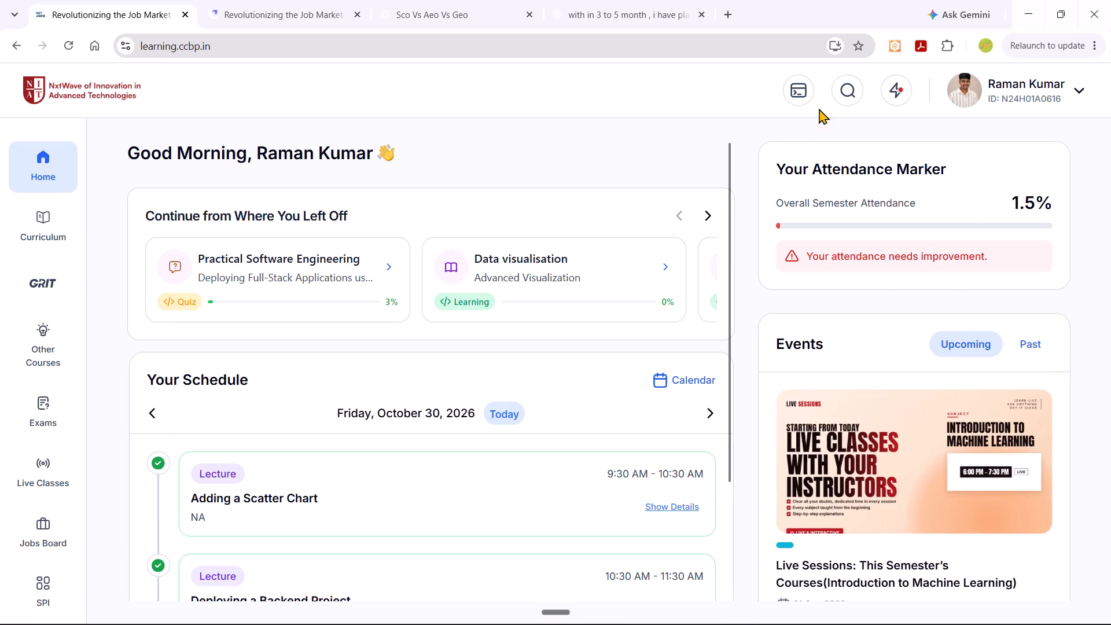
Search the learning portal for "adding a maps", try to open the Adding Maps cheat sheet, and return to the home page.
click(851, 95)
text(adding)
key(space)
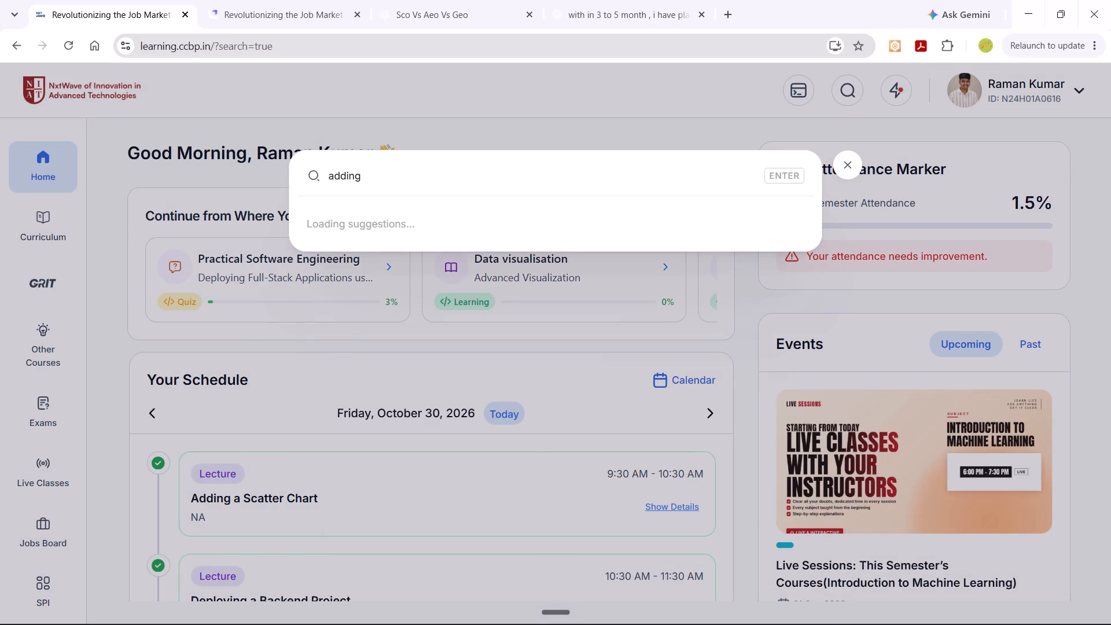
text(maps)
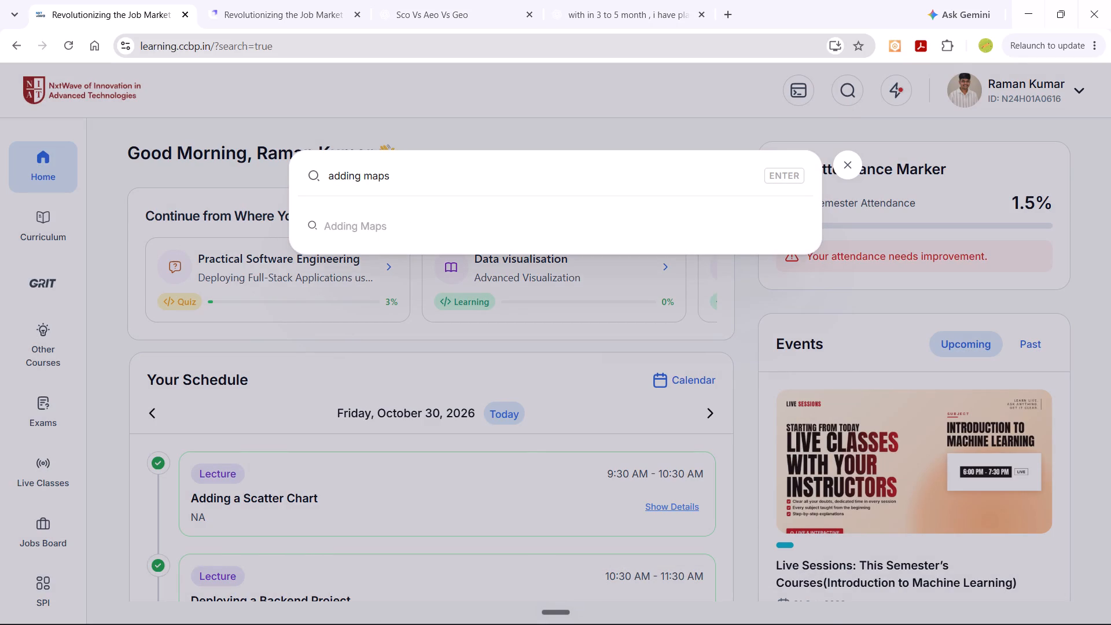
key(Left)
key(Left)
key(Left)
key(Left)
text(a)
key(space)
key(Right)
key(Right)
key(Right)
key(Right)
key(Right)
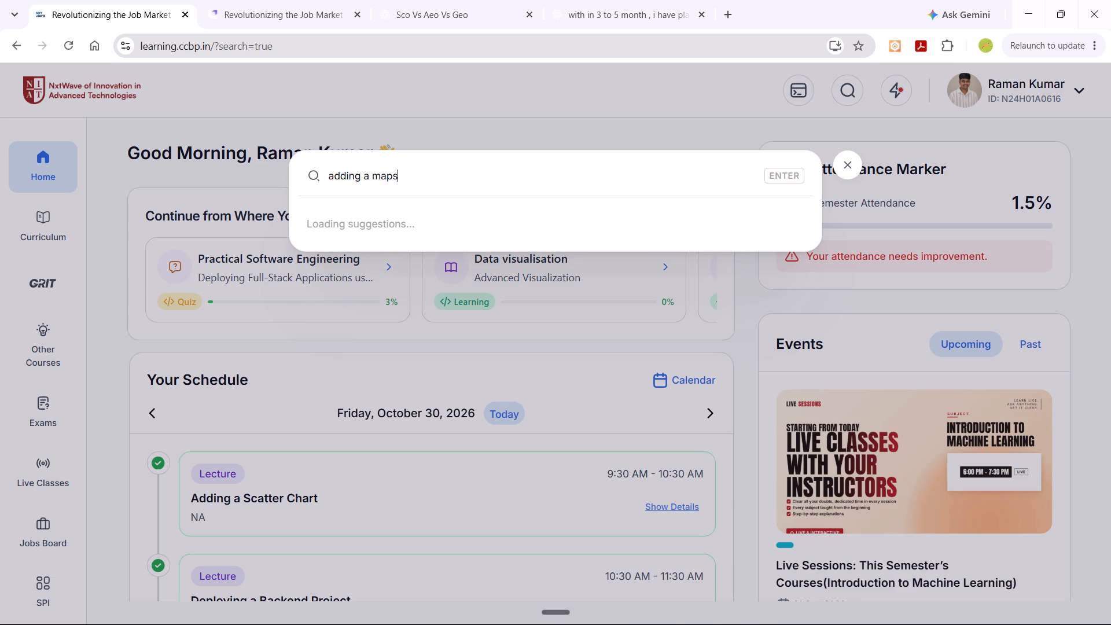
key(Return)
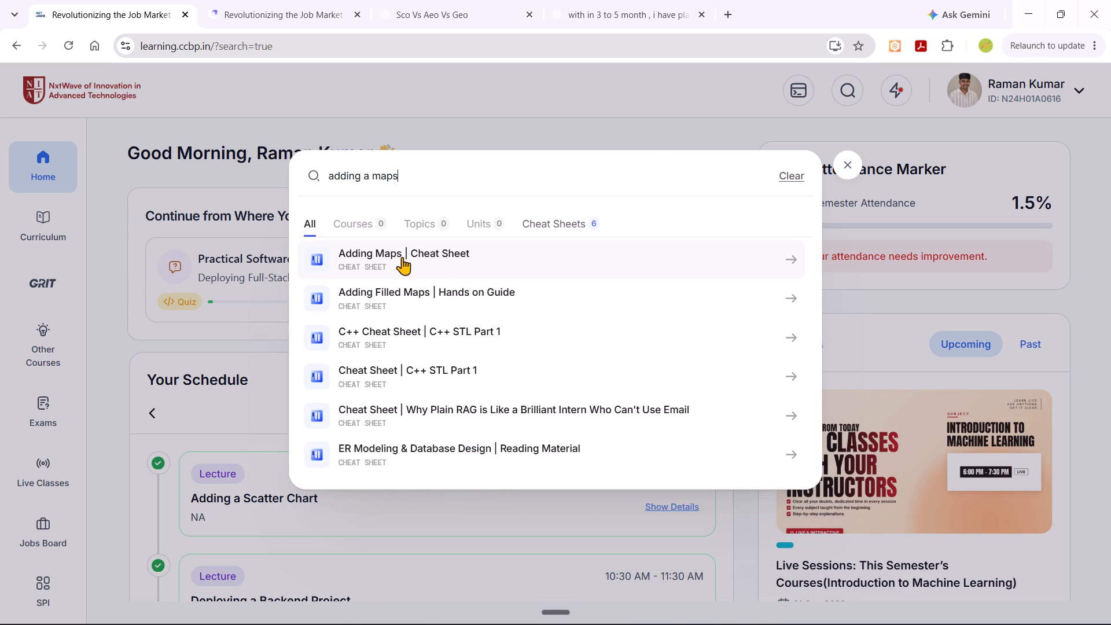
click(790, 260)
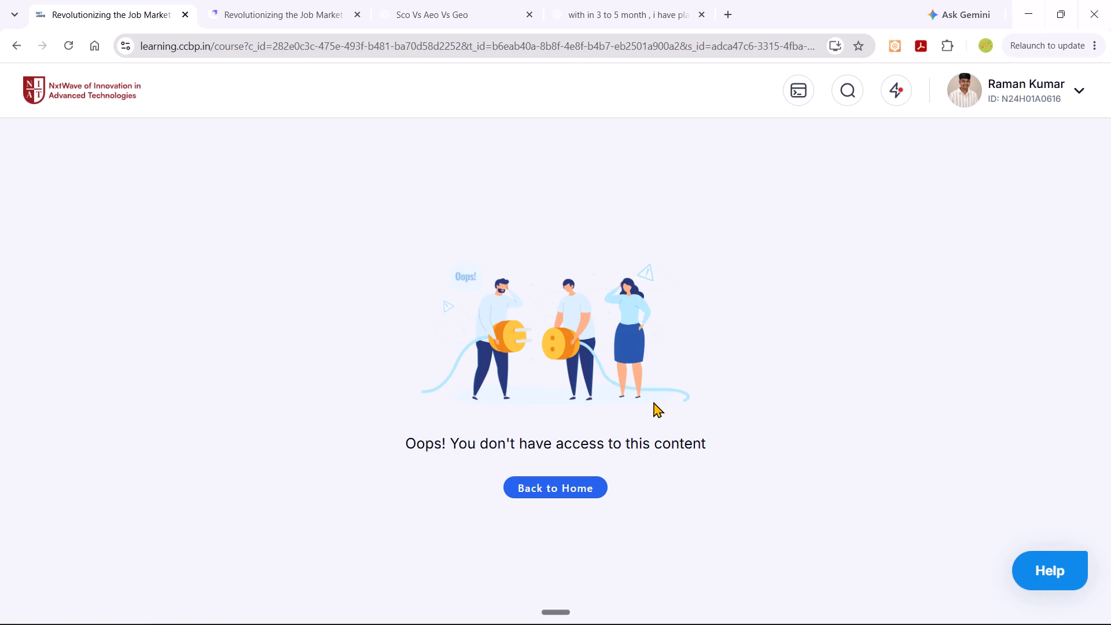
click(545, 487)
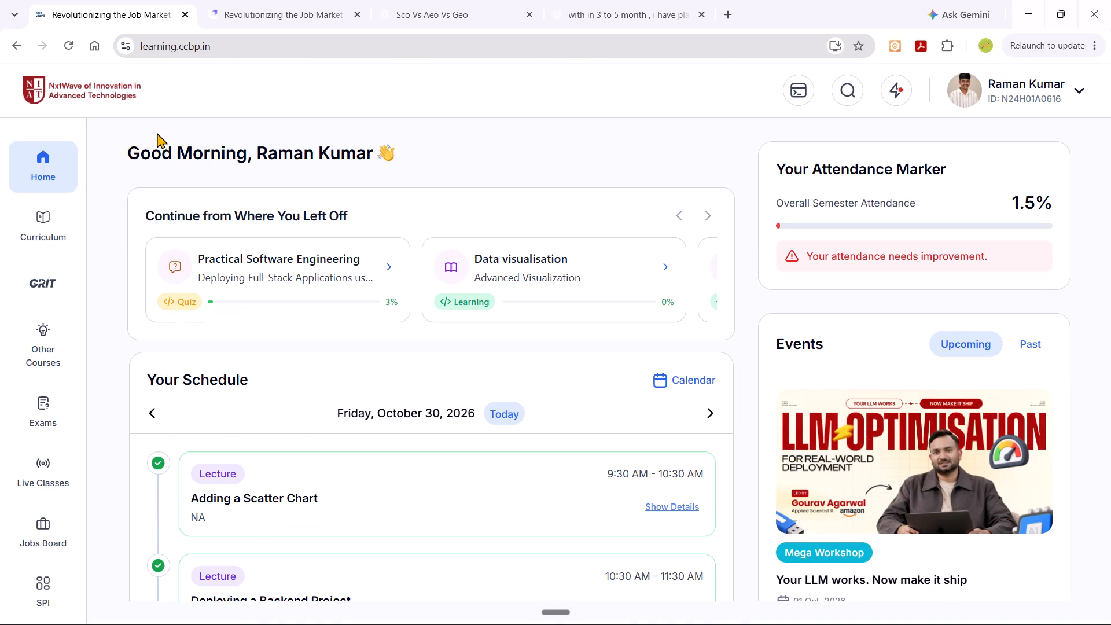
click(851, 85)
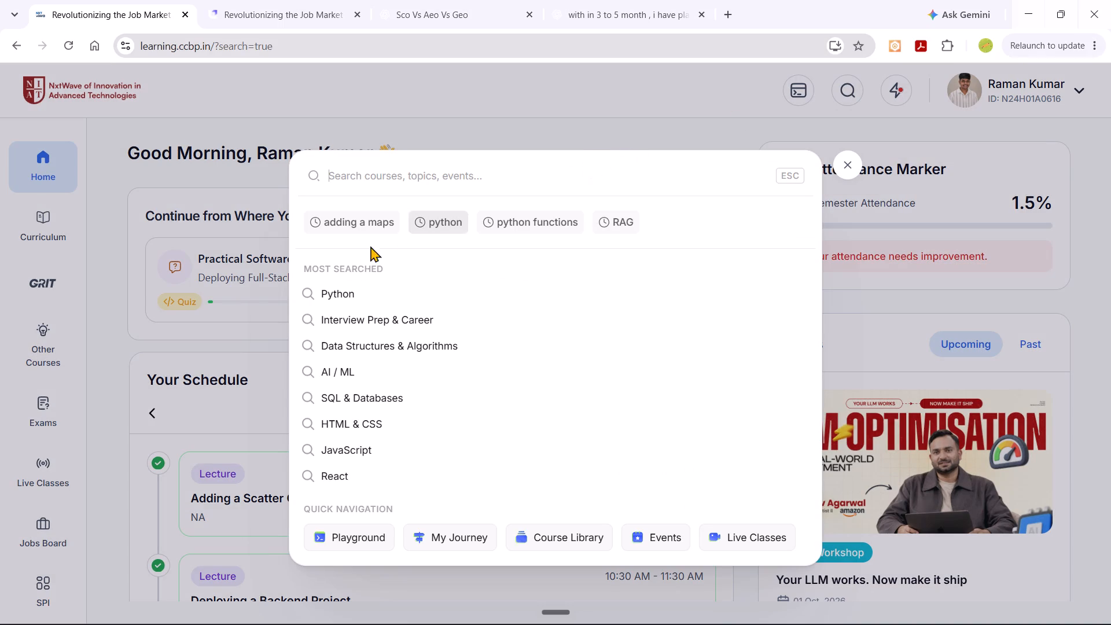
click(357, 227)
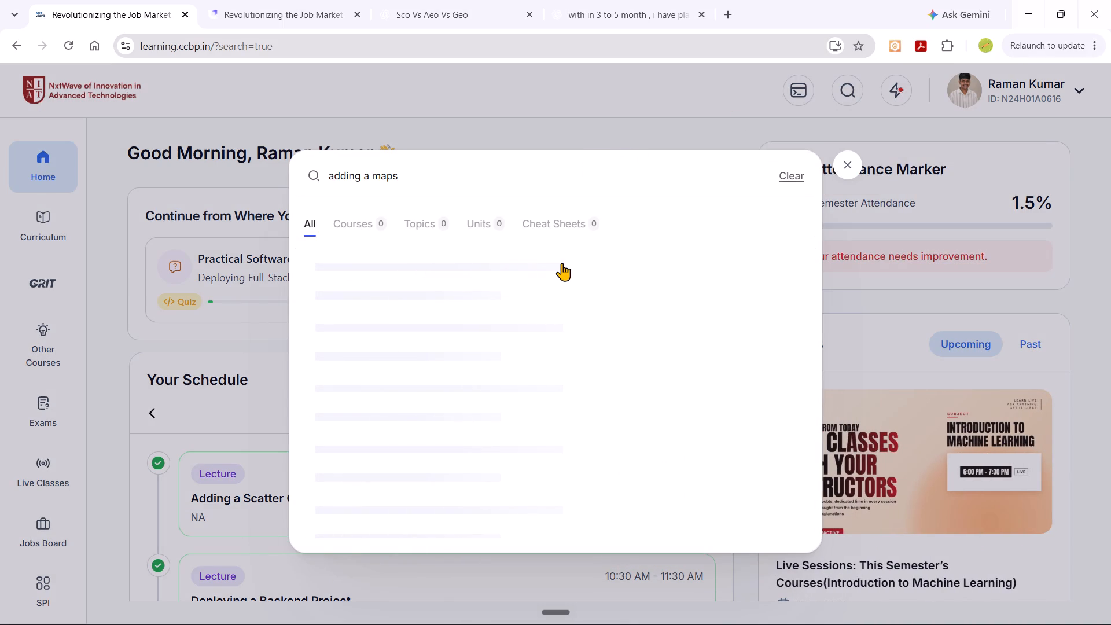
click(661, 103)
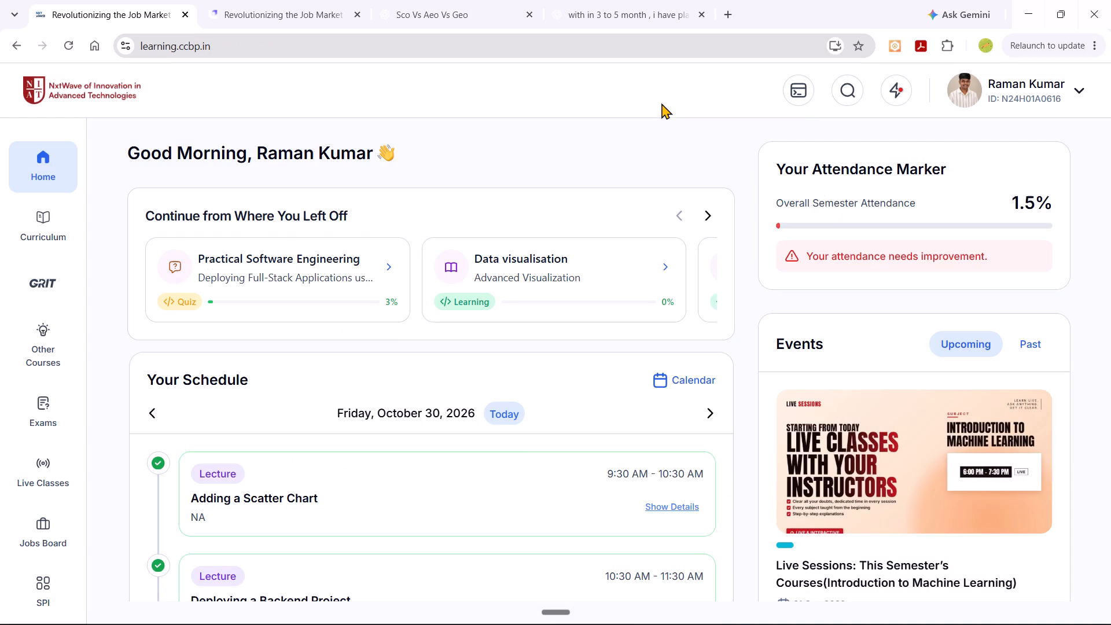
Resume the Data visualisation course and open the Adding Maps video lesson with its dataset description in view.
click(515, 291)
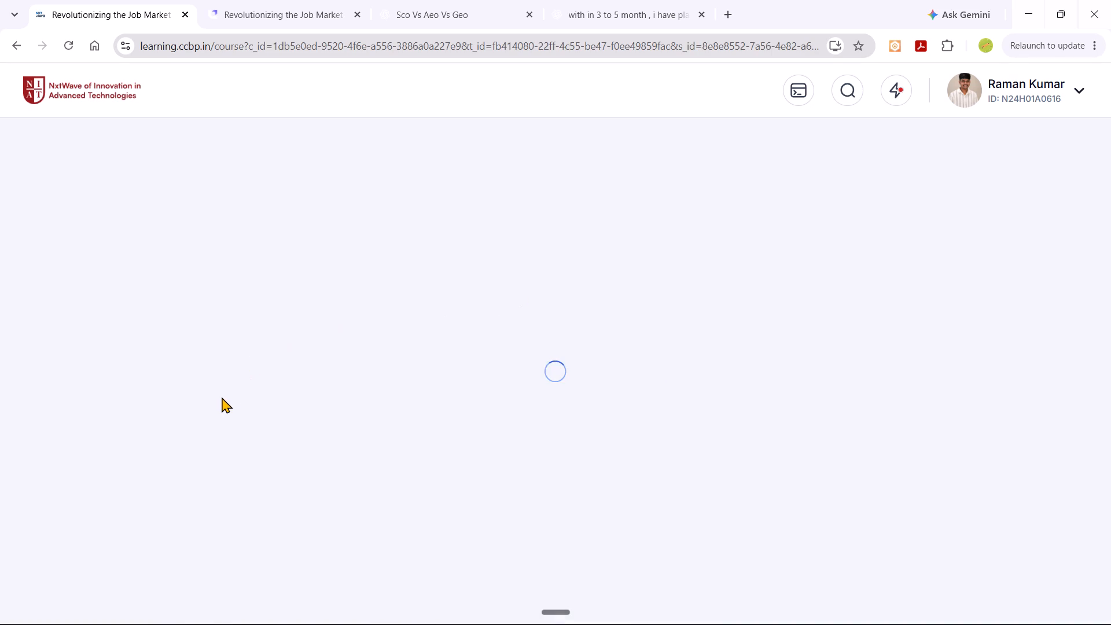
scroll(142, 427, down, 2)
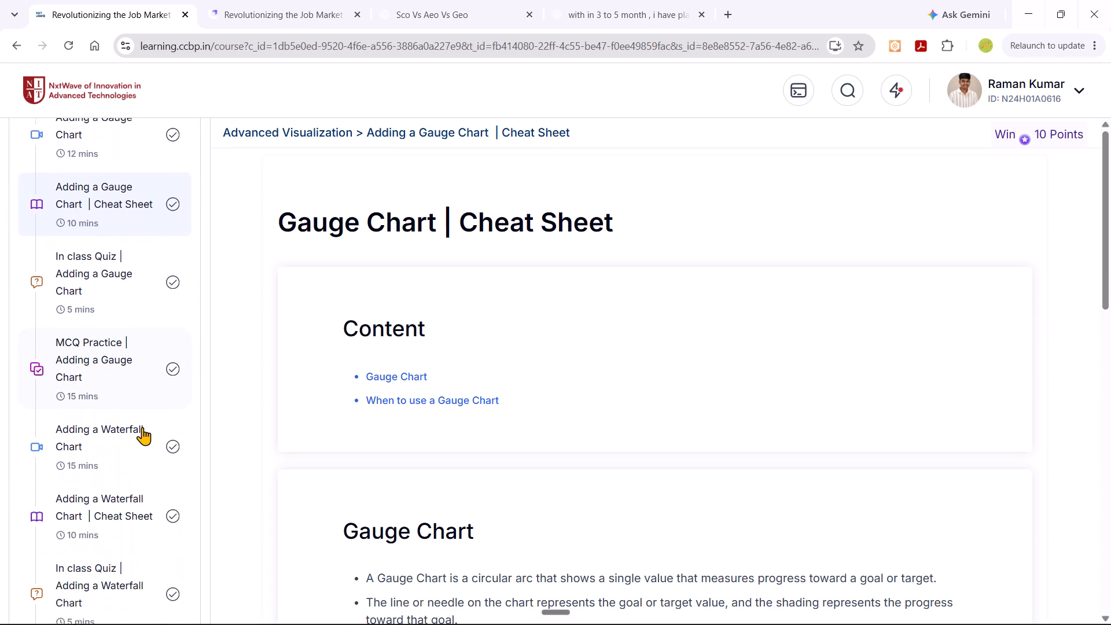
scroll(142, 427, down, 2)
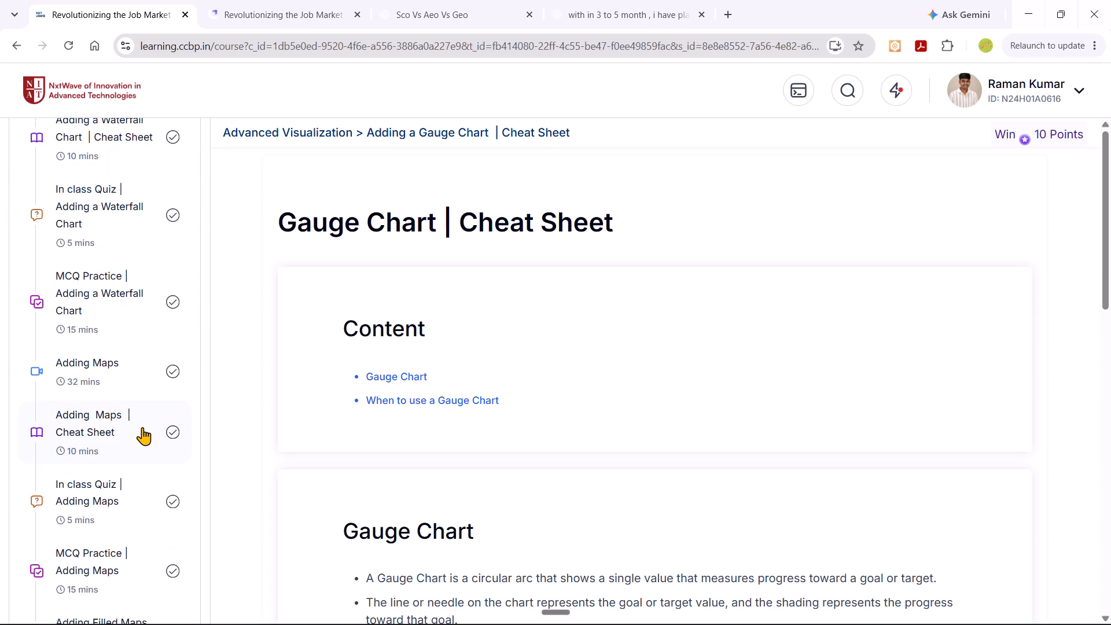
click(142, 427)
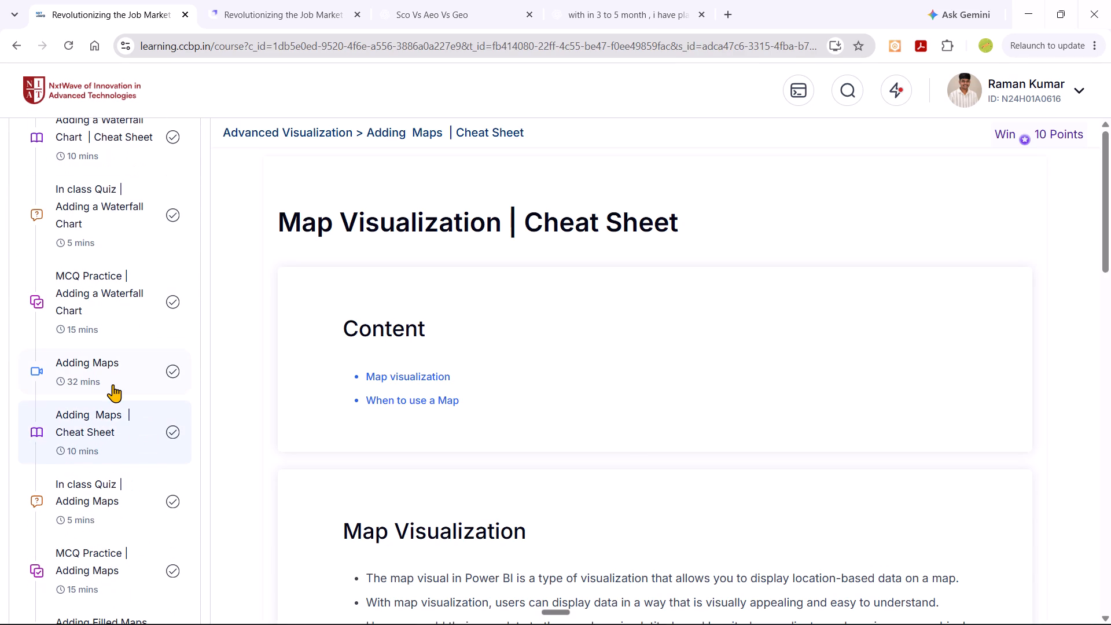
click(113, 384)
scroll(260, 457, down, 1)
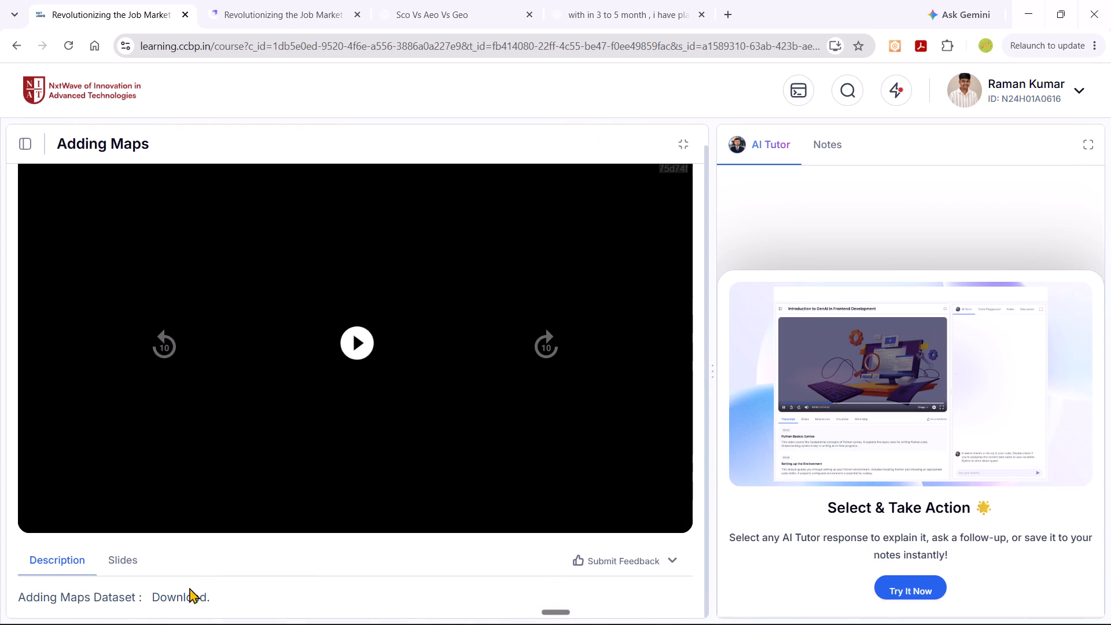
Download the Adding Maps dataset from the lesson description.
click(191, 594)
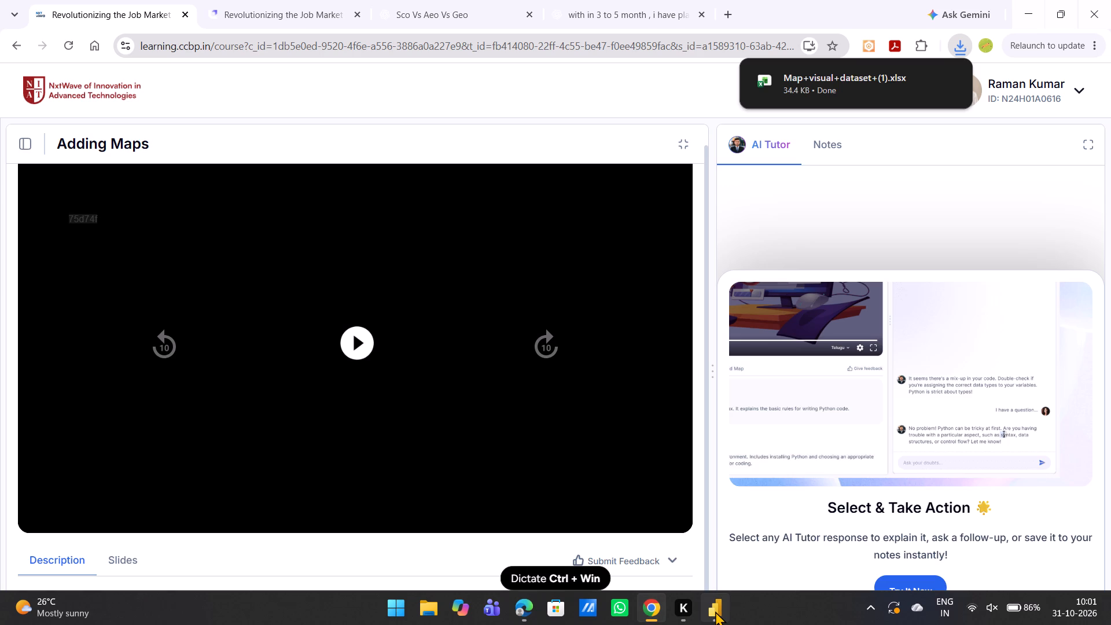
Switch to Power BI Desktop and load Sheet1 from the downloaded workbook Map+visual+dataset+(1).xlsx into the report.
click(715, 611)
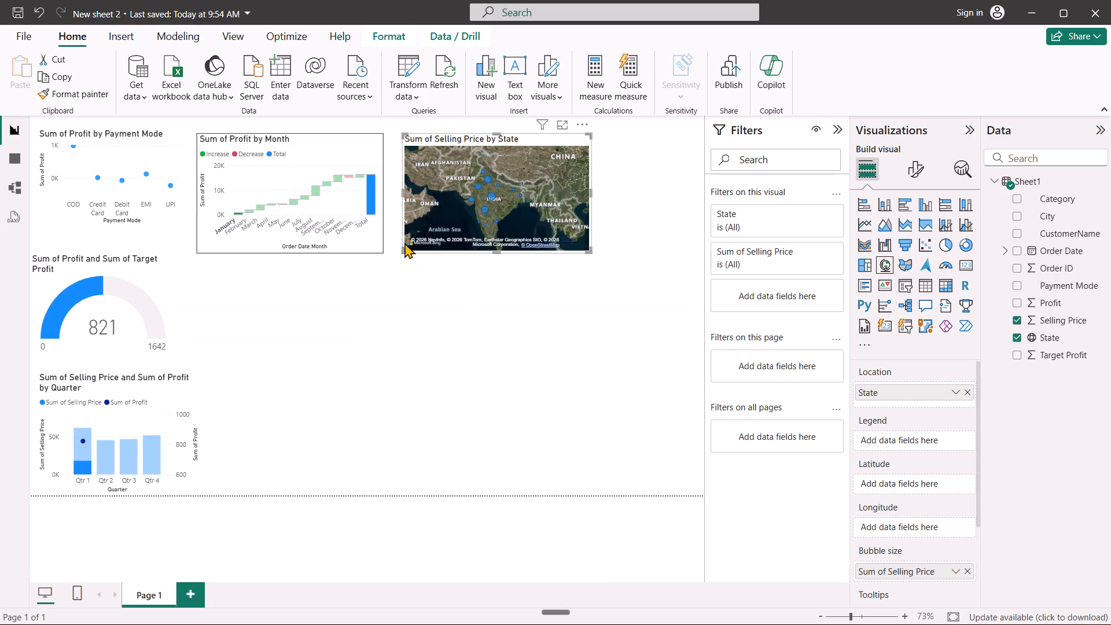
click(169, 75)
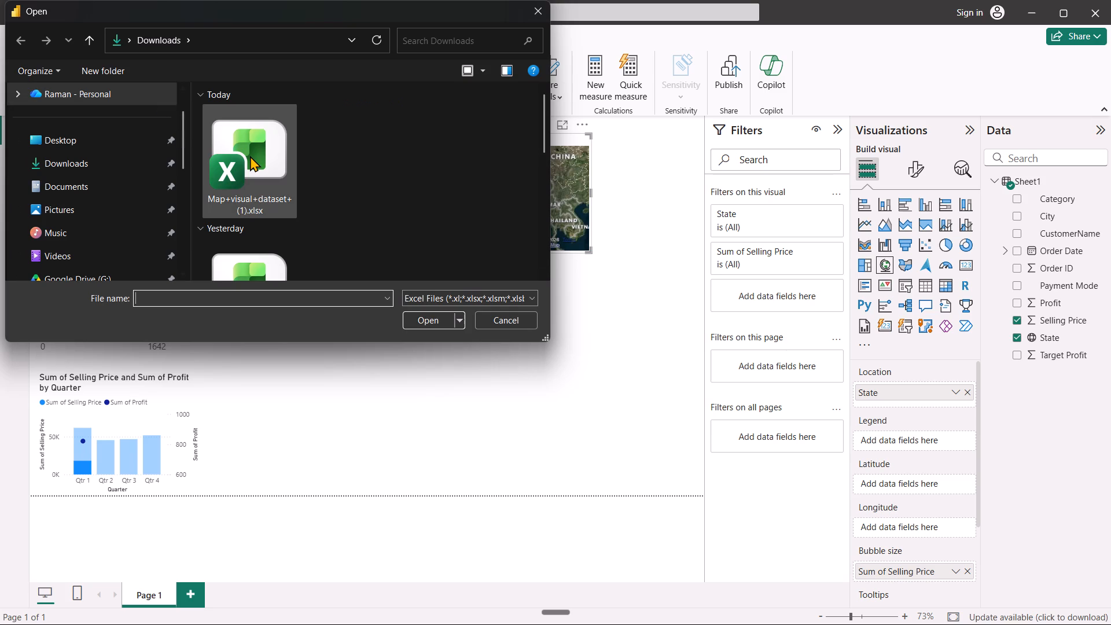
double_click(250, 156)
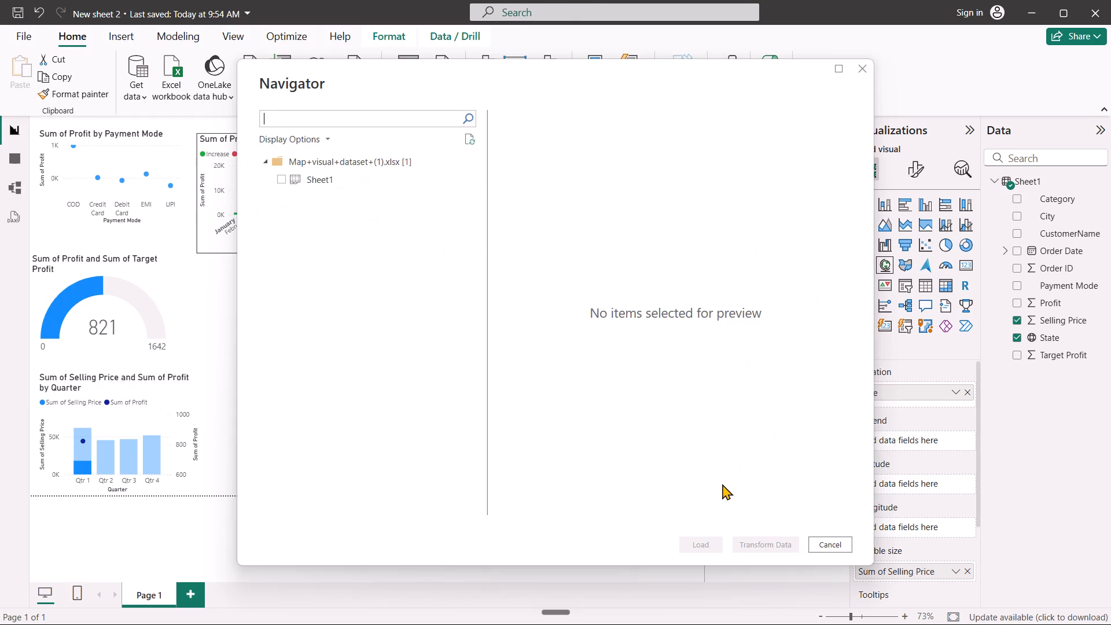
click(322, 179)
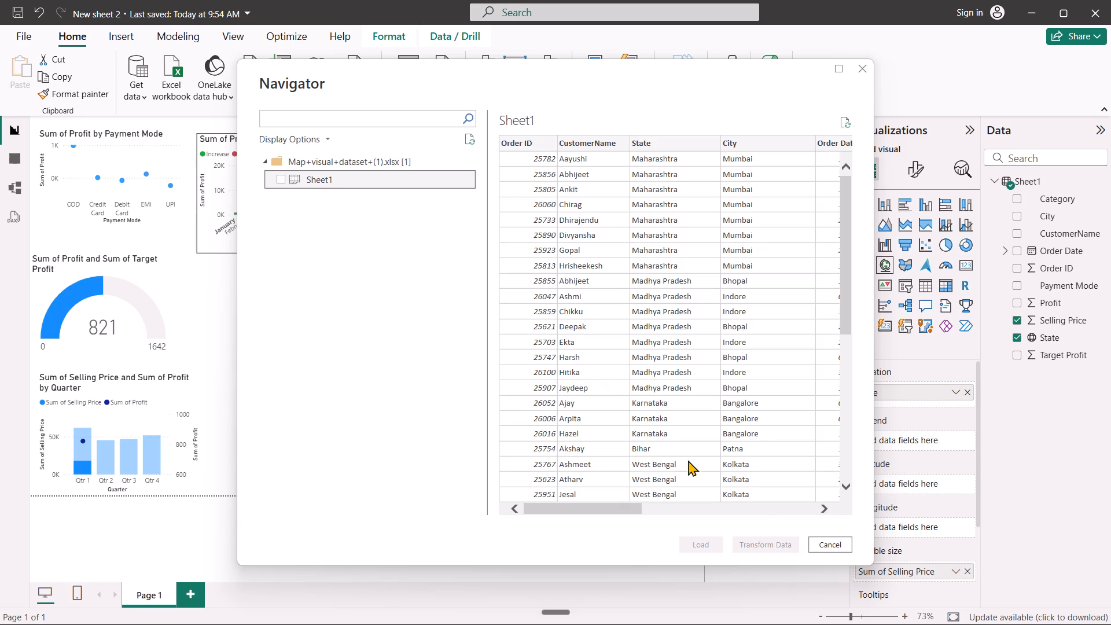
click(282, 181)
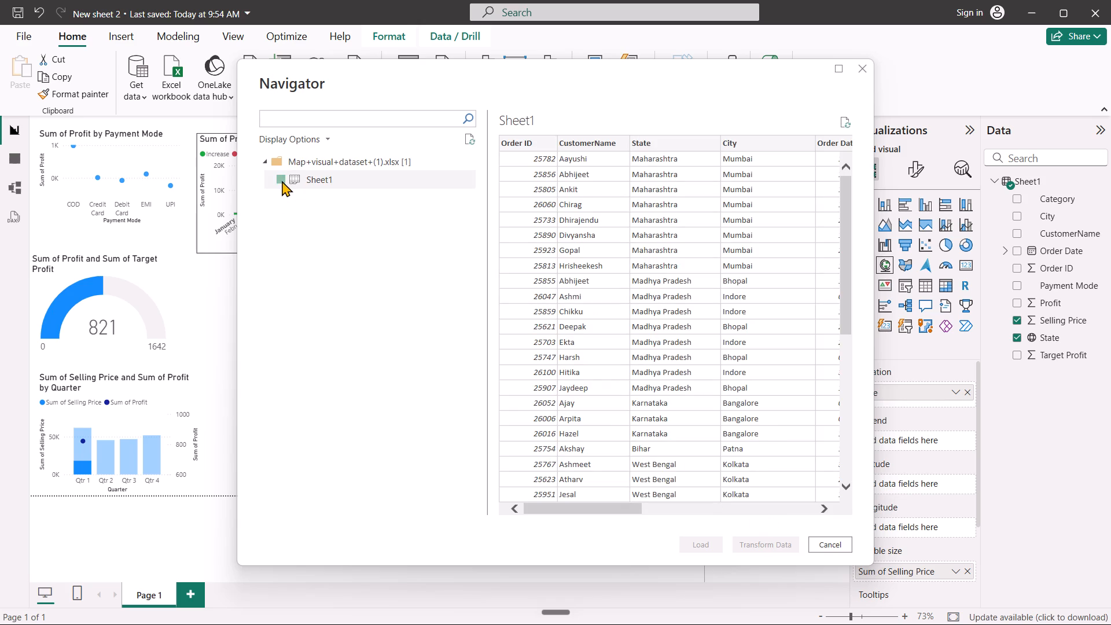
click(697, 544)
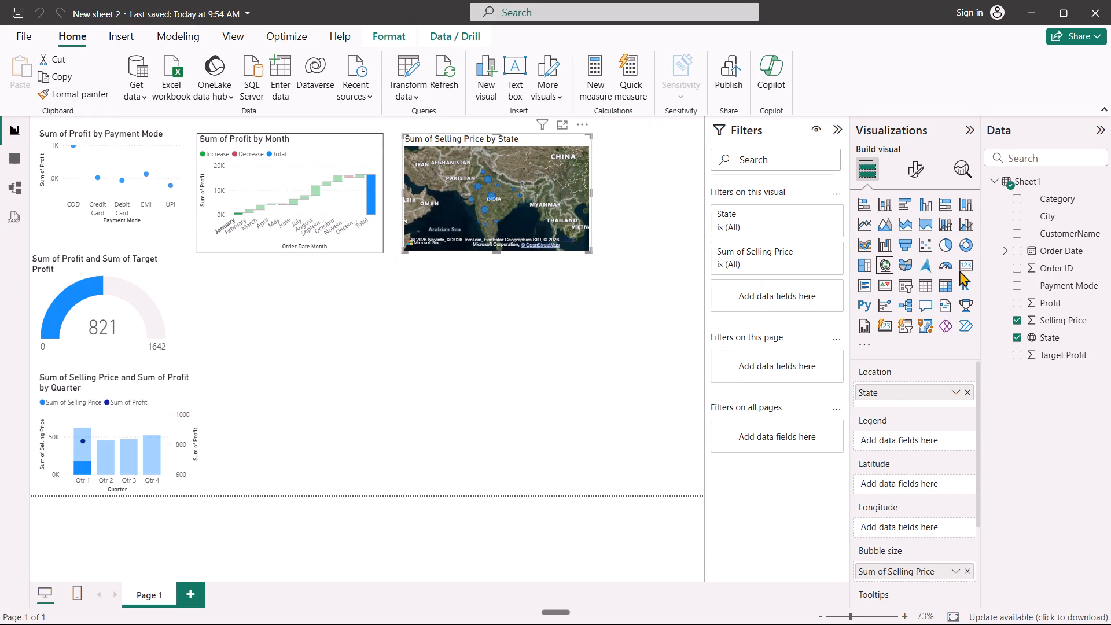
Add the Latitude and Longitude fields from Sheet1 (2) to the State map's matching Latitude and Longitude wells.
click(995, 179)
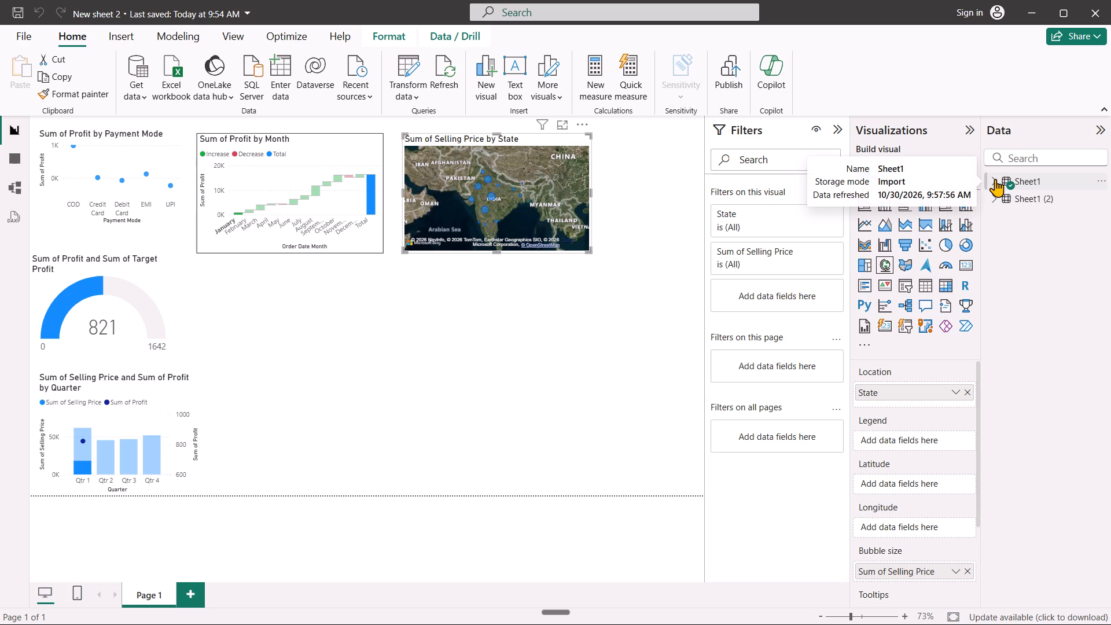
click(995, 200)
click(995, 200)
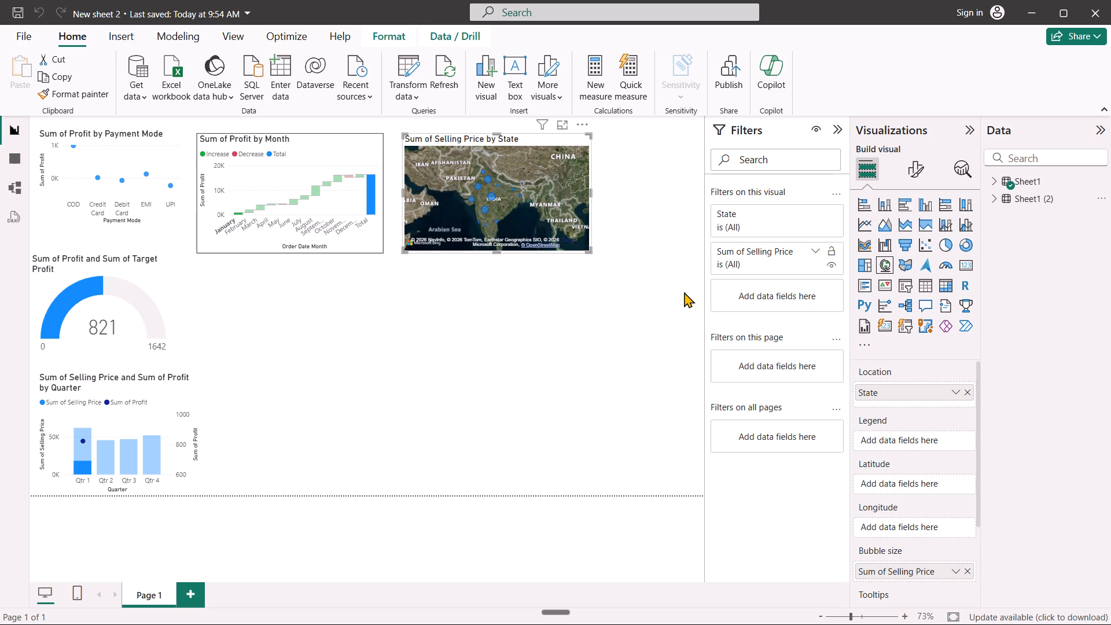
scroll(910, 449, up, 7)
click(516, 180)
click(992, 203)
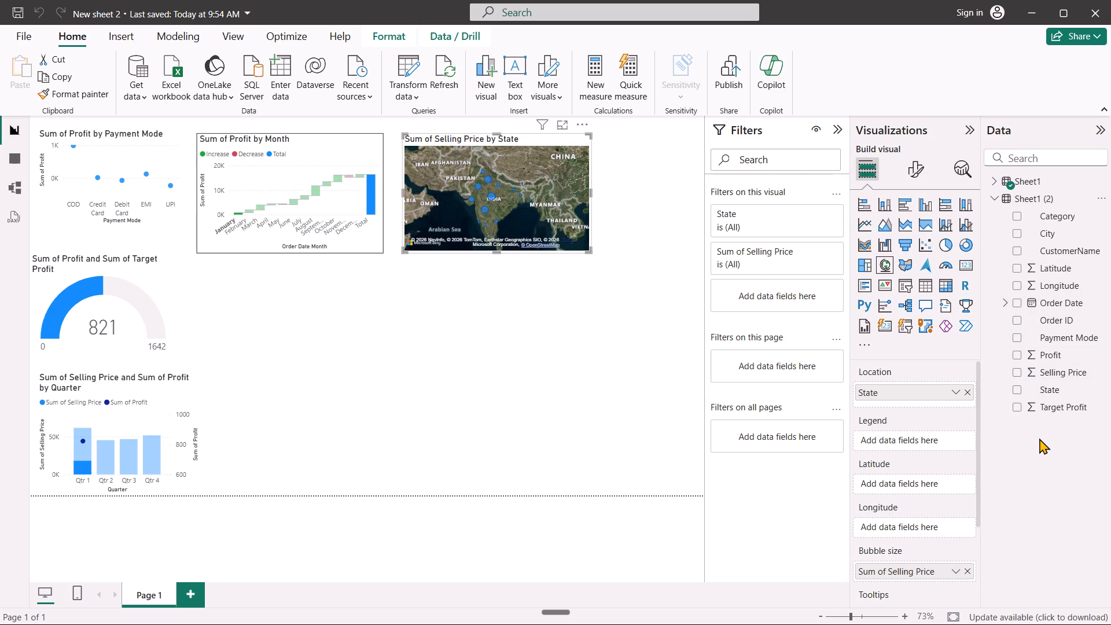
drag(1040, 266, 1032, 274)
drag(1032, 274, 907, 484)
drag(1074, 285, 963, 503)
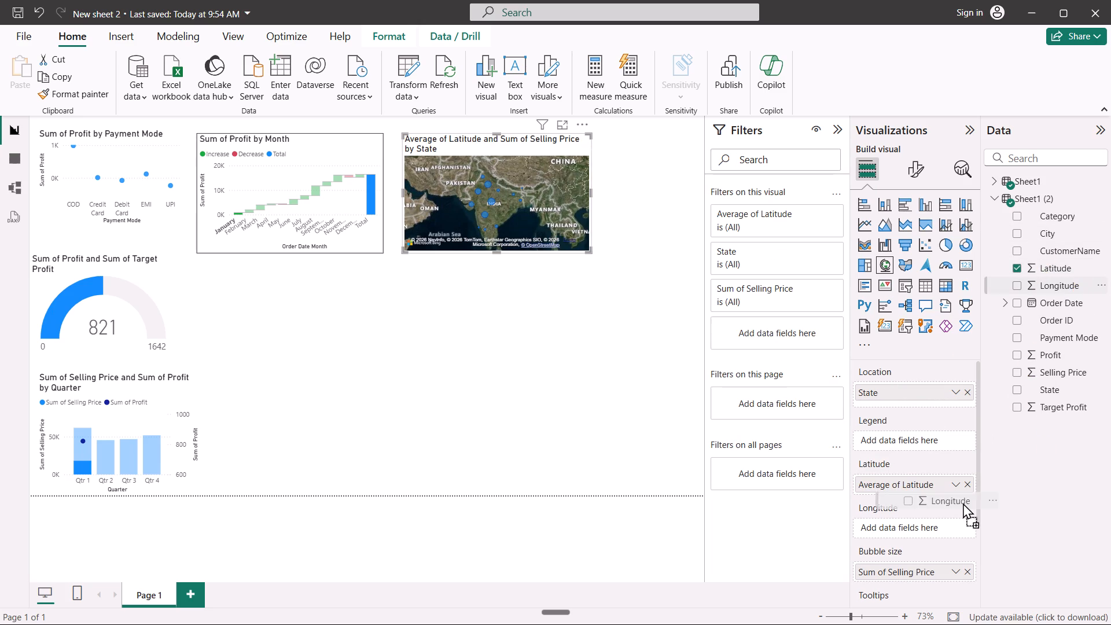
drag(963, 503, 939, 530)
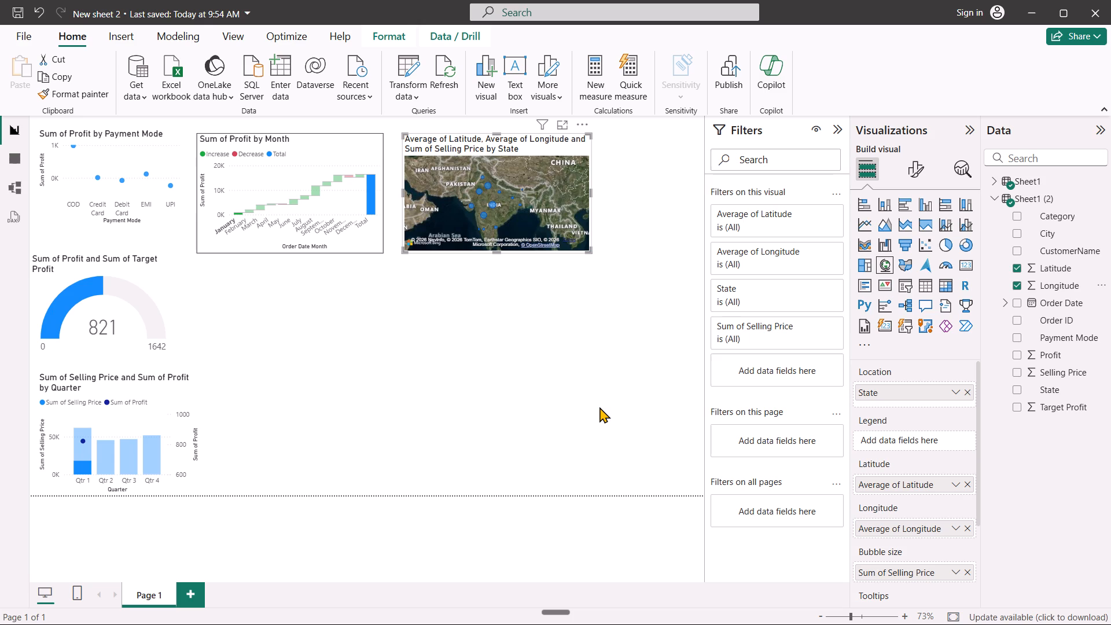
Remove the State field from the map's Location.
click(969, 394)
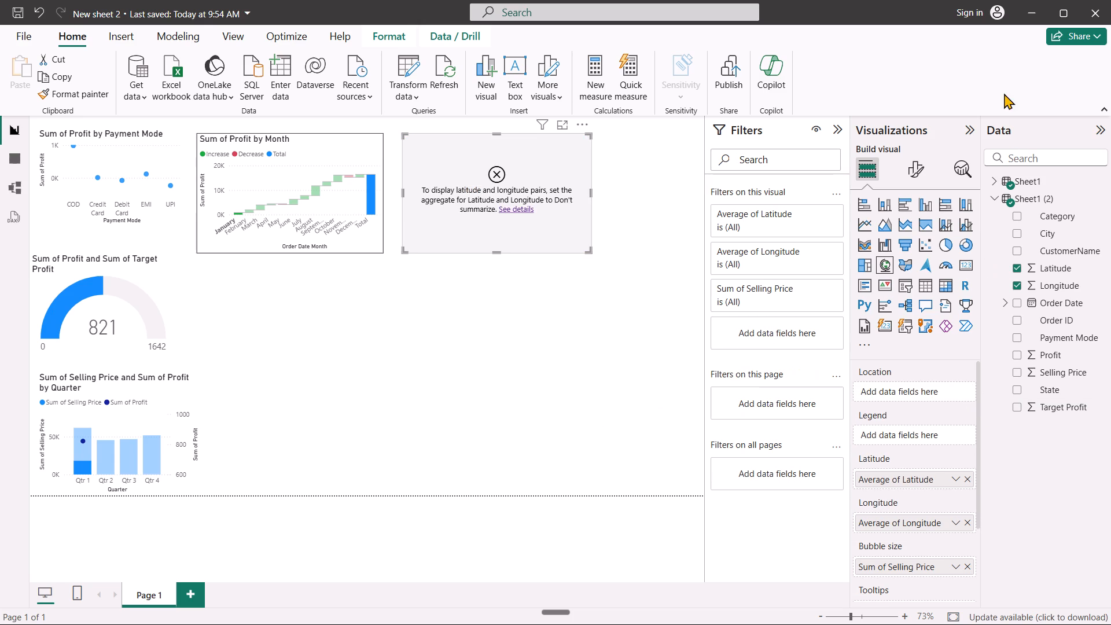
Select all visuals on Page 1 and save the report.
click(533, 369)
key(ctrl+a)
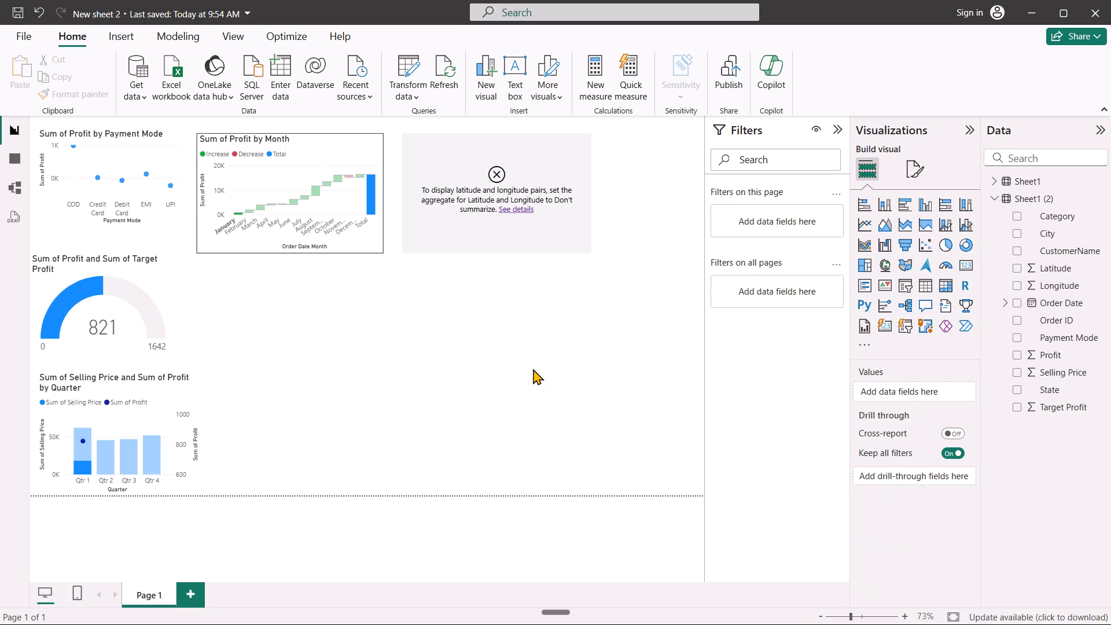
key(ctrl+s)
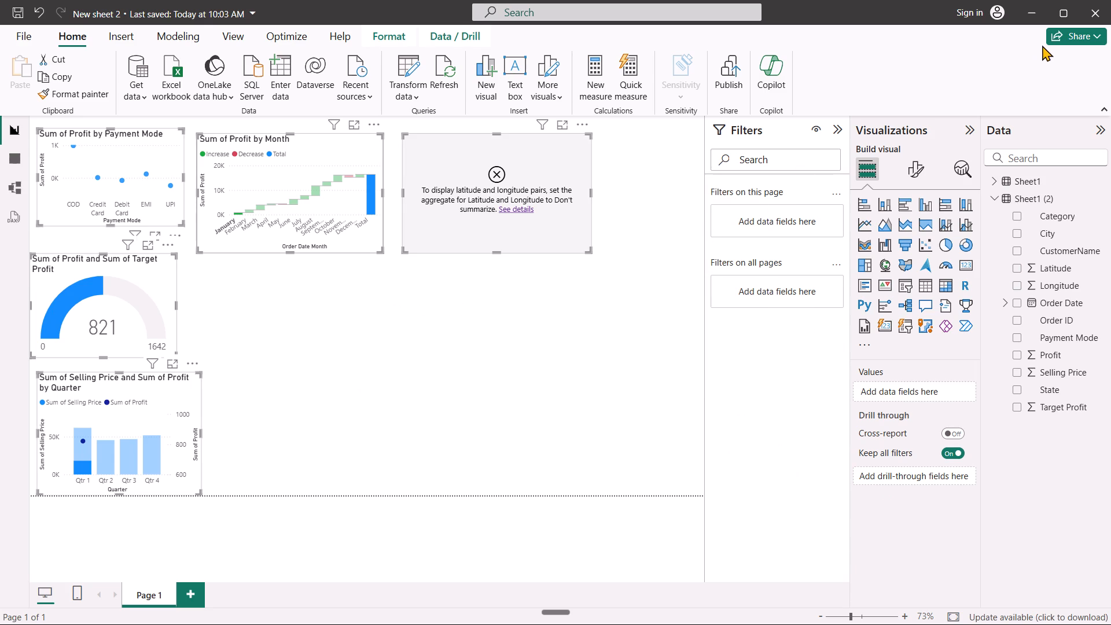
Close Power BI Desktop, launch it again and reopen the recent report New sheet 2.pbix.
click(1093, 15)
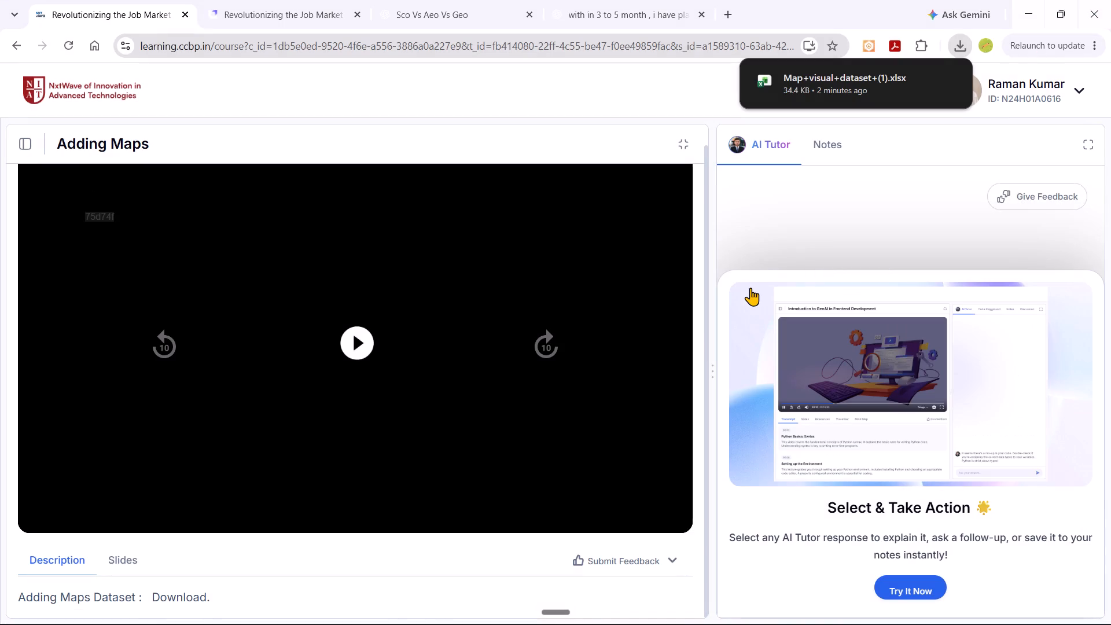
text(powe)
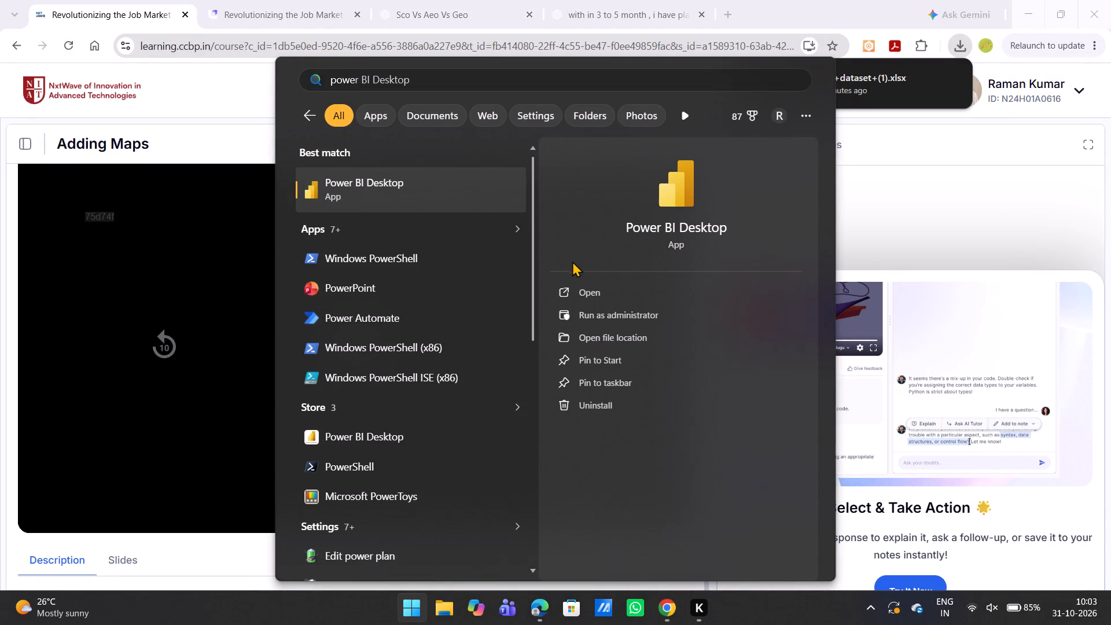
click(582, 295)
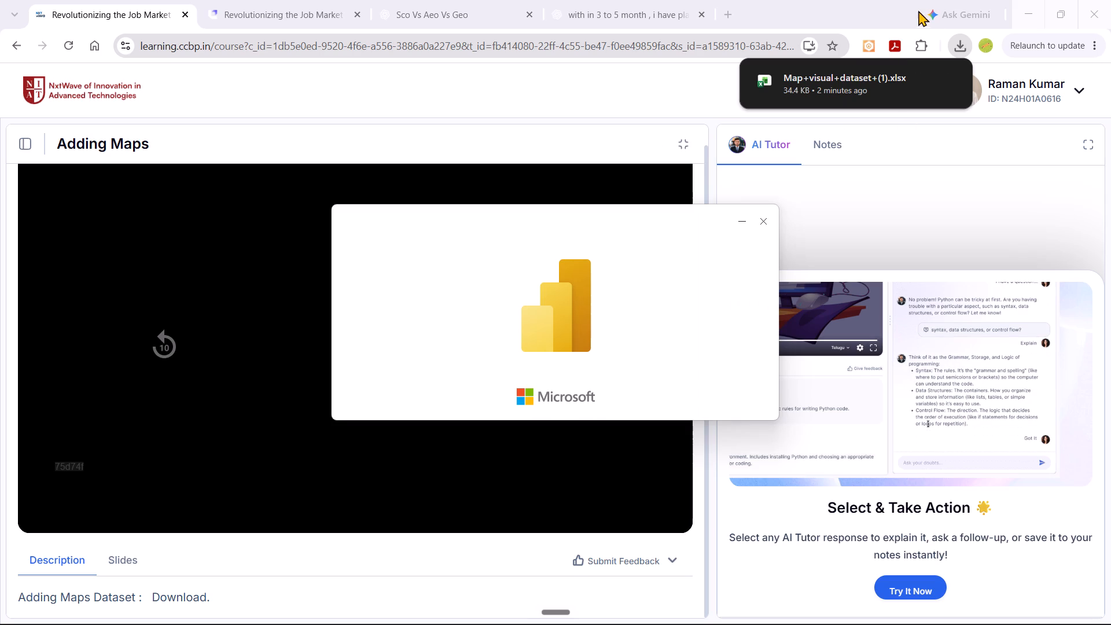
click(952, 39)
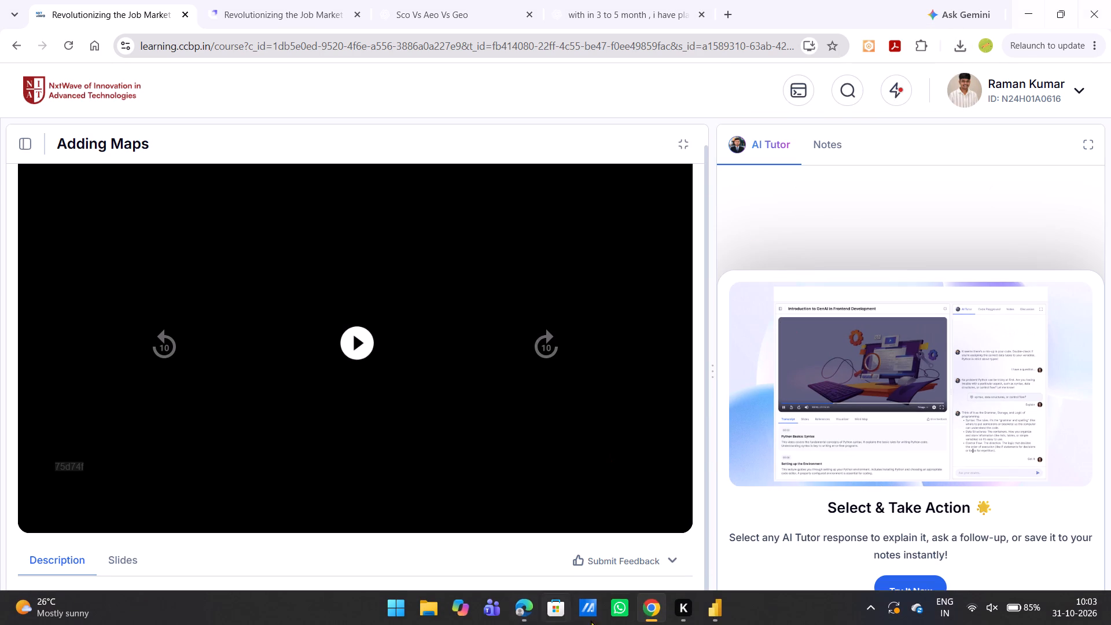
click(710, 615)
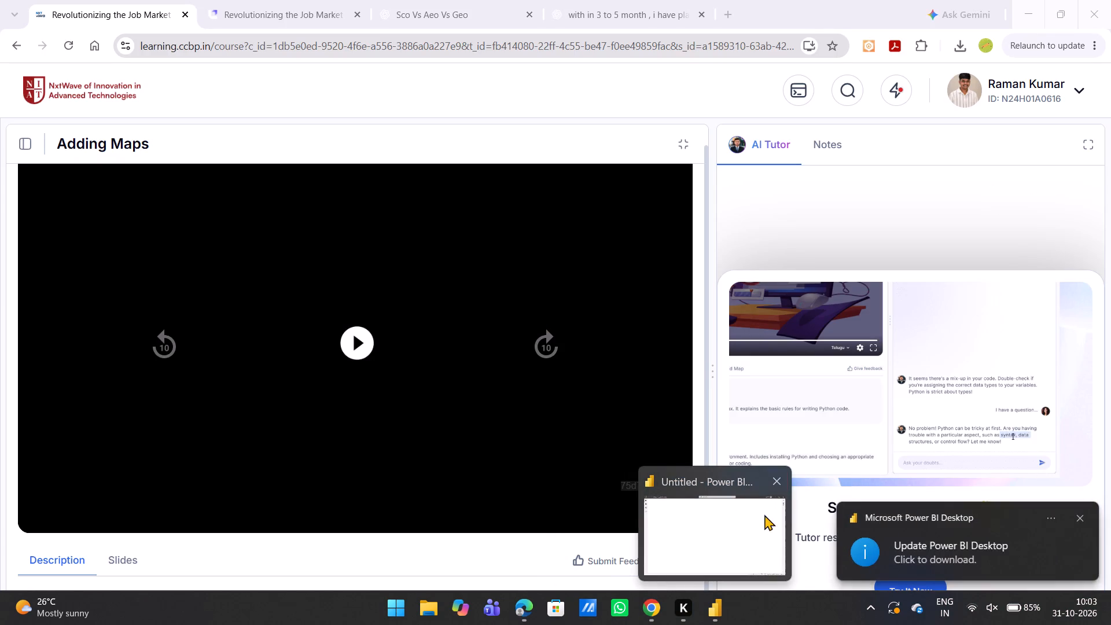
click(752, 546)
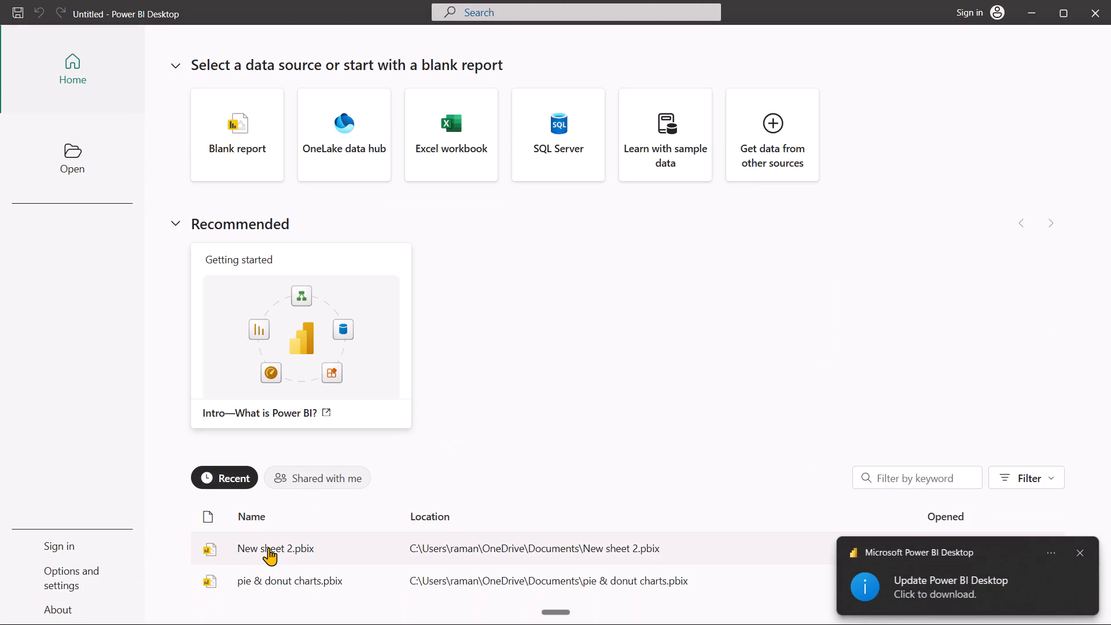
click(269, 547)
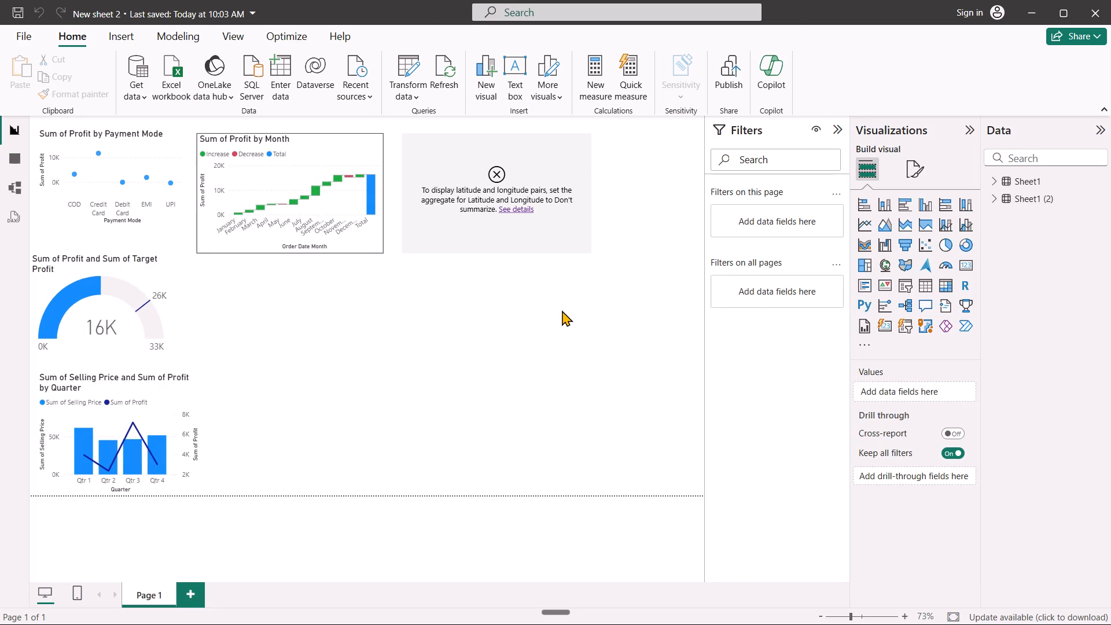
View the details of the map visual's display error and dismiss them.
click(518, 212)
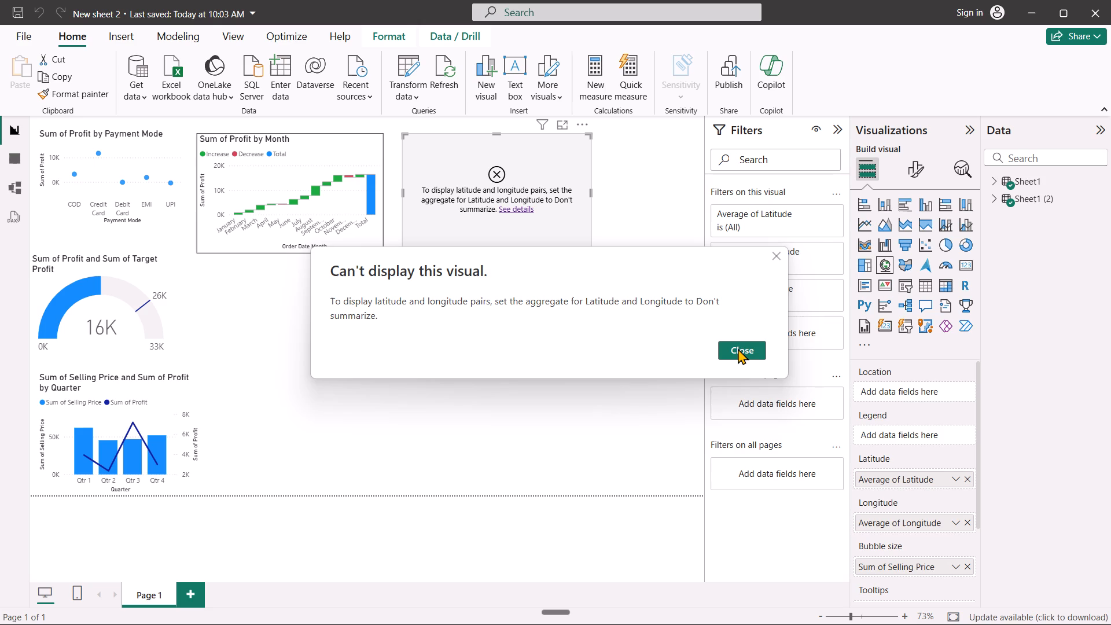
click(738, 348)
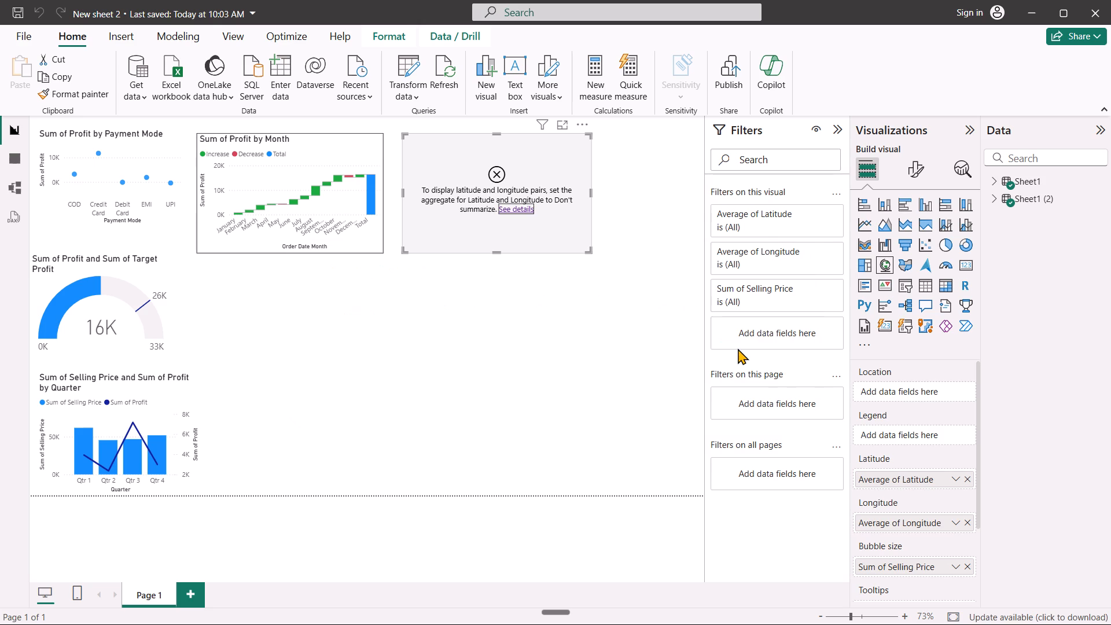
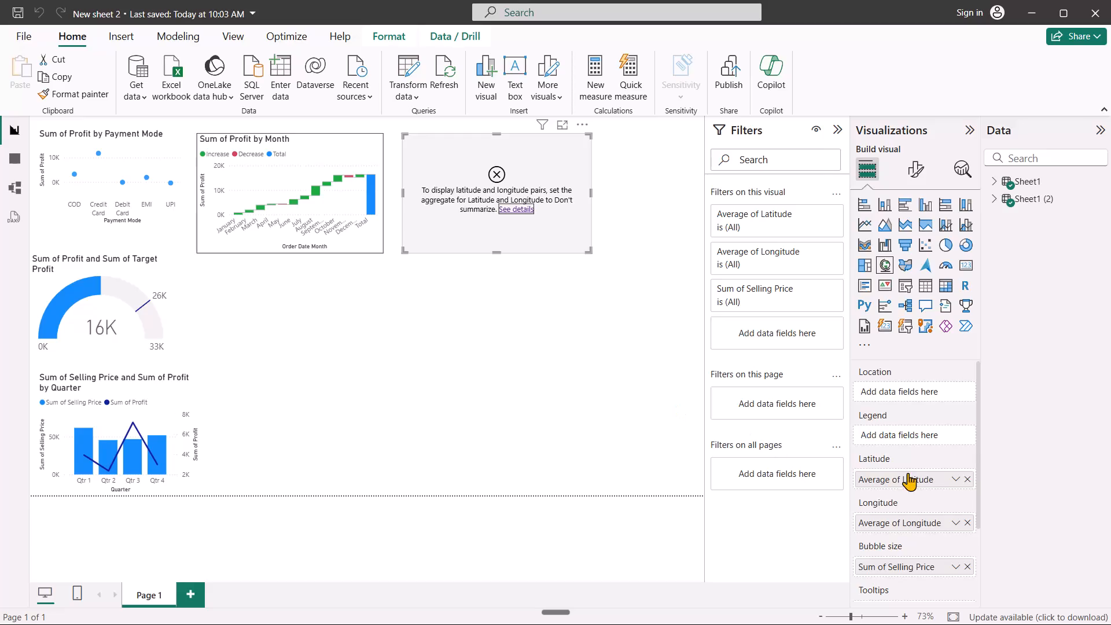
Set the aggregation of both the Latitude and Longitude fields in the map visual to Don't summarize.
click(956, 478)
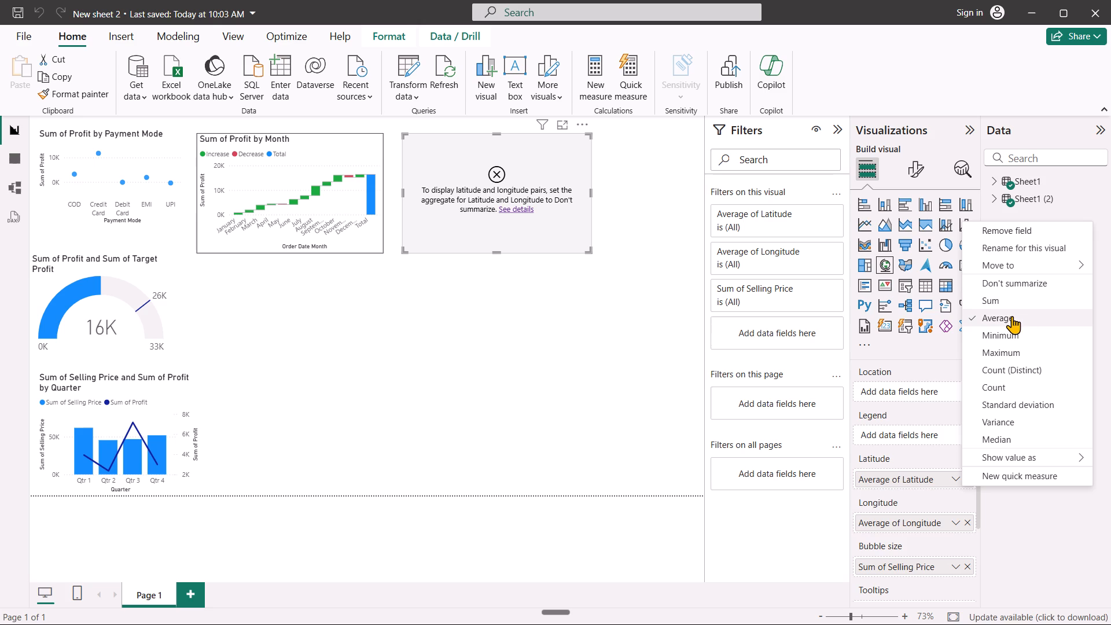
click(1023, 281)
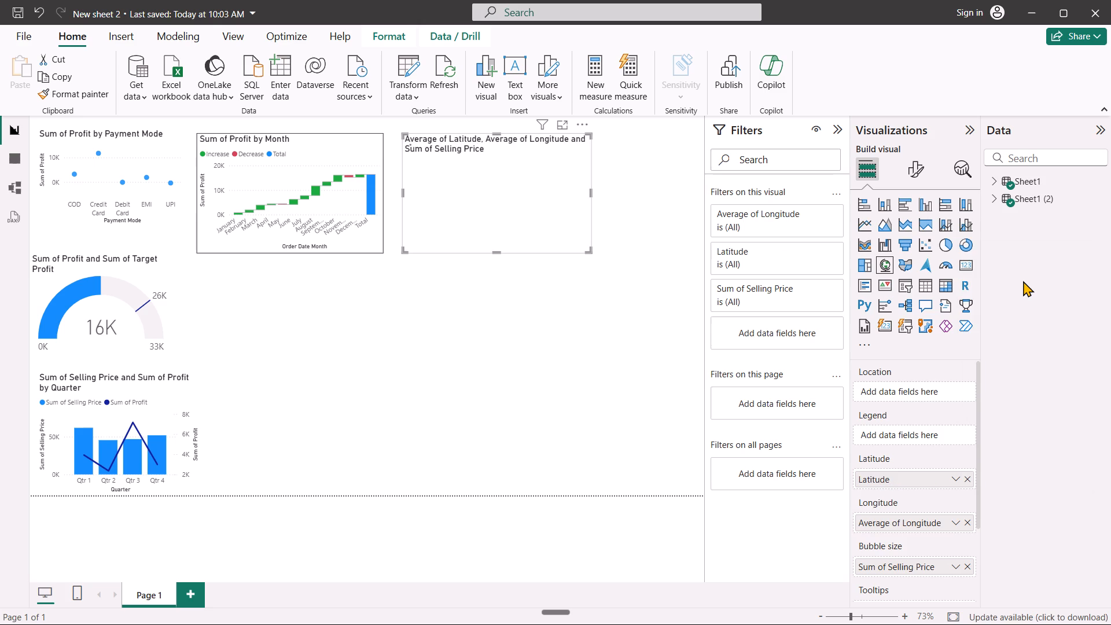
click(955, 569)
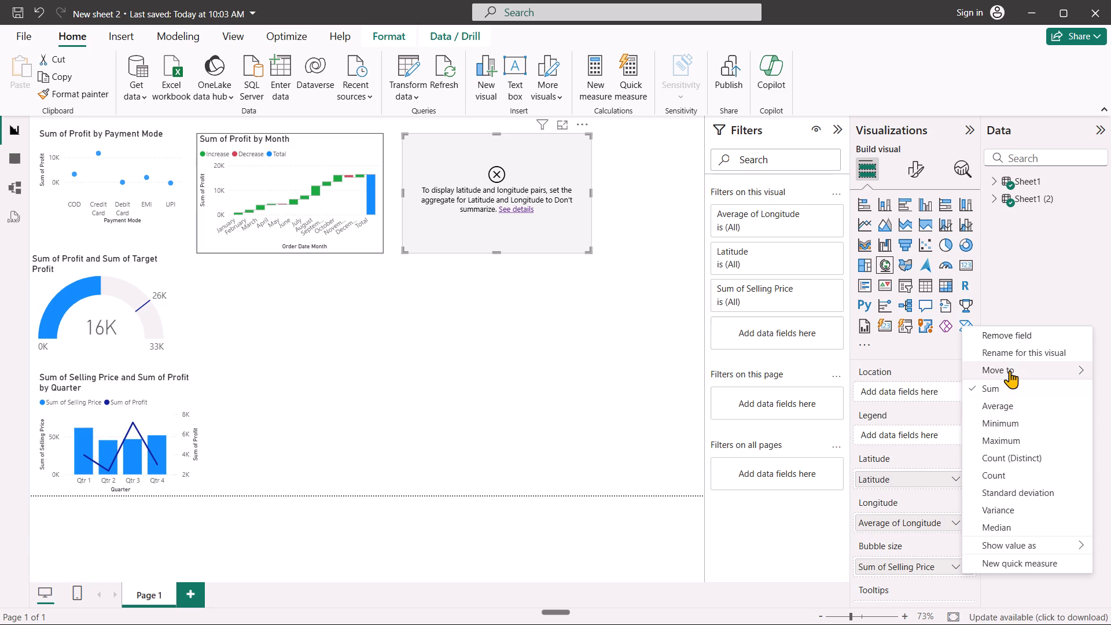
click(1024, 295)
click(954, 524)
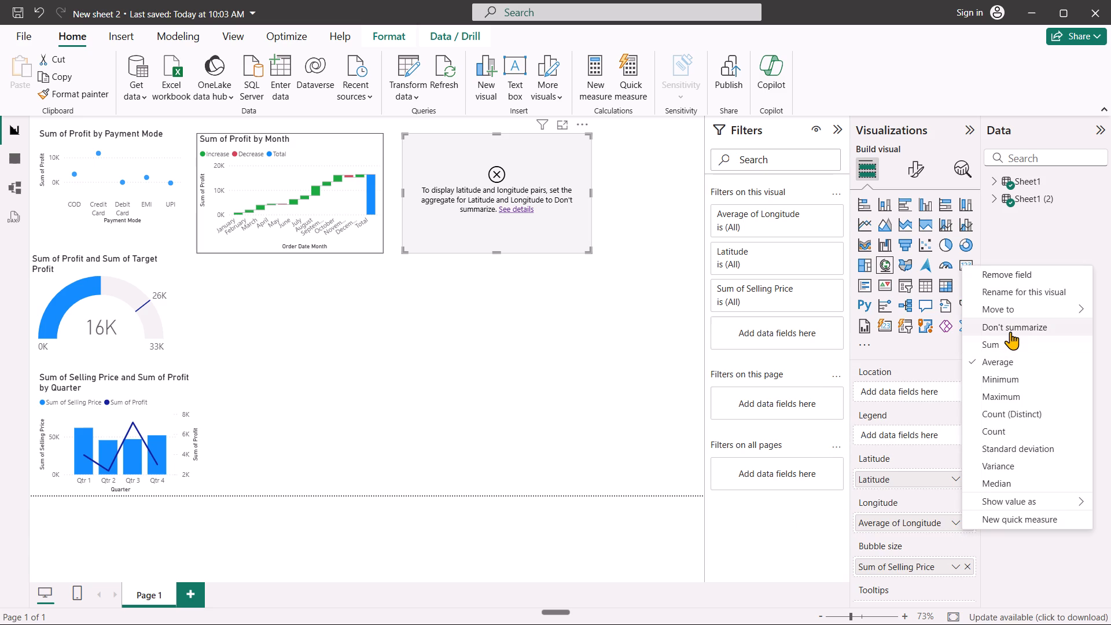
click(1009, 331)
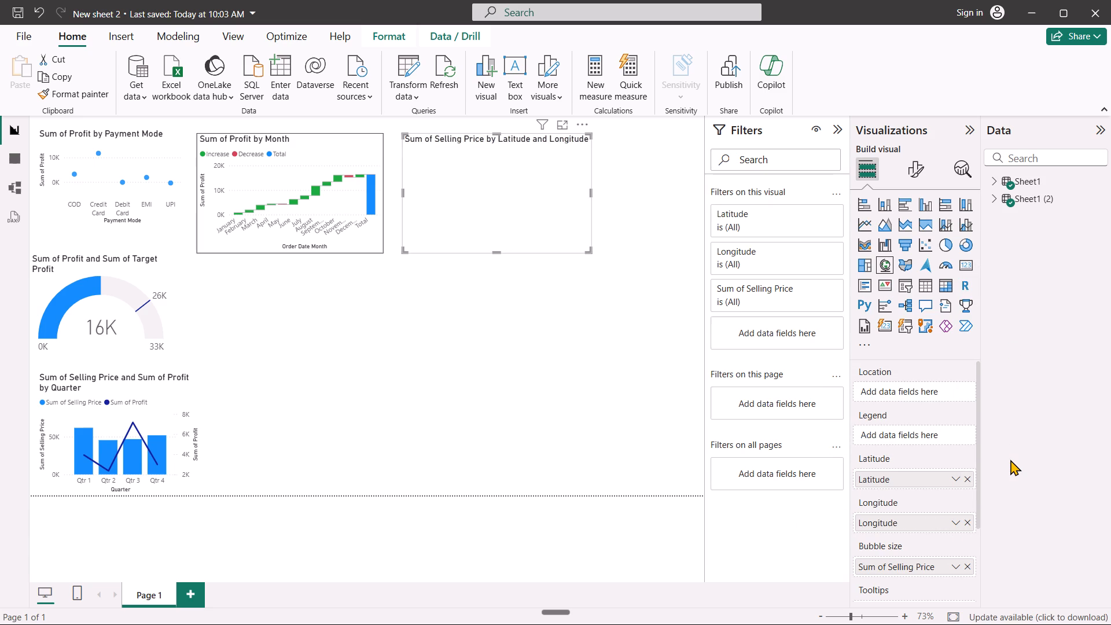
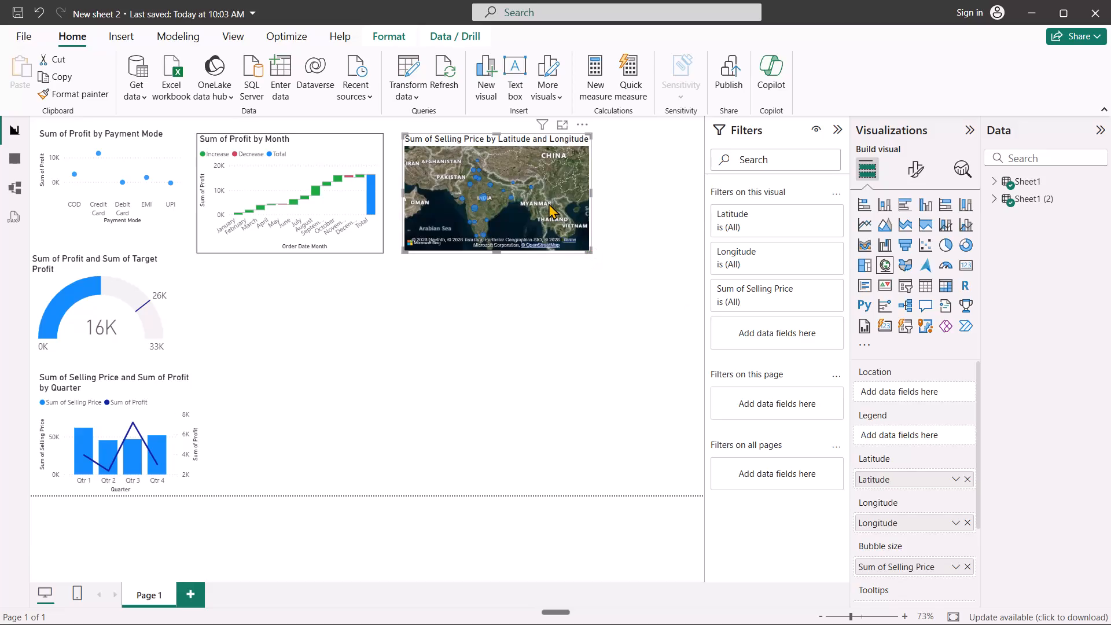
Set the bubble size of the Selling Price map to -12, leaving range scaling on Auto.
click(549, 203)
click(918, 175)
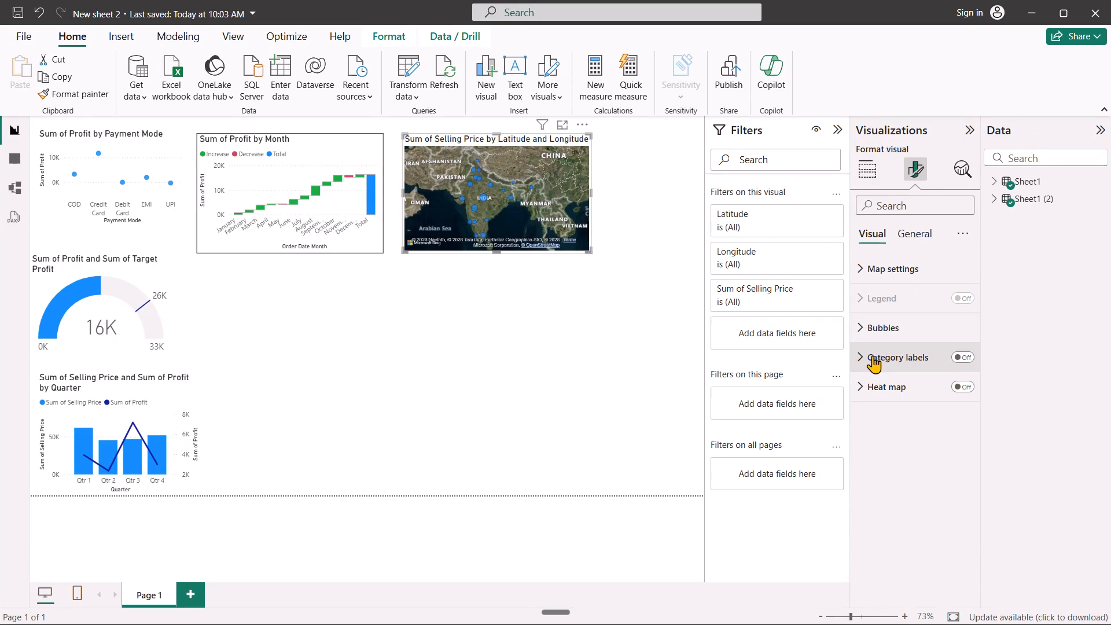
click(866, 329)
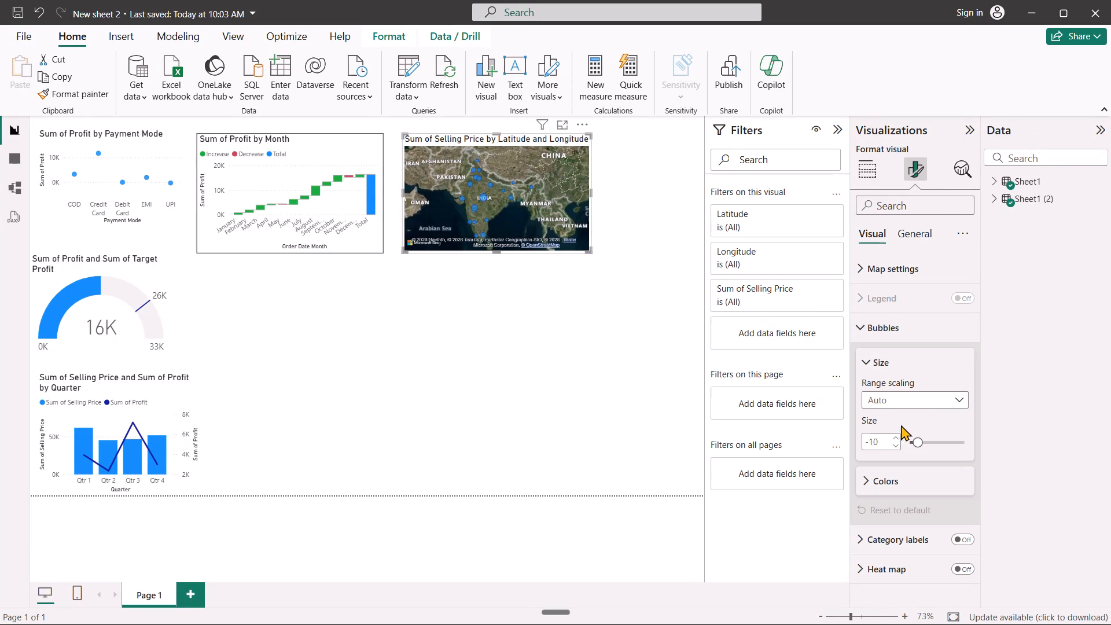
click(897, 444)
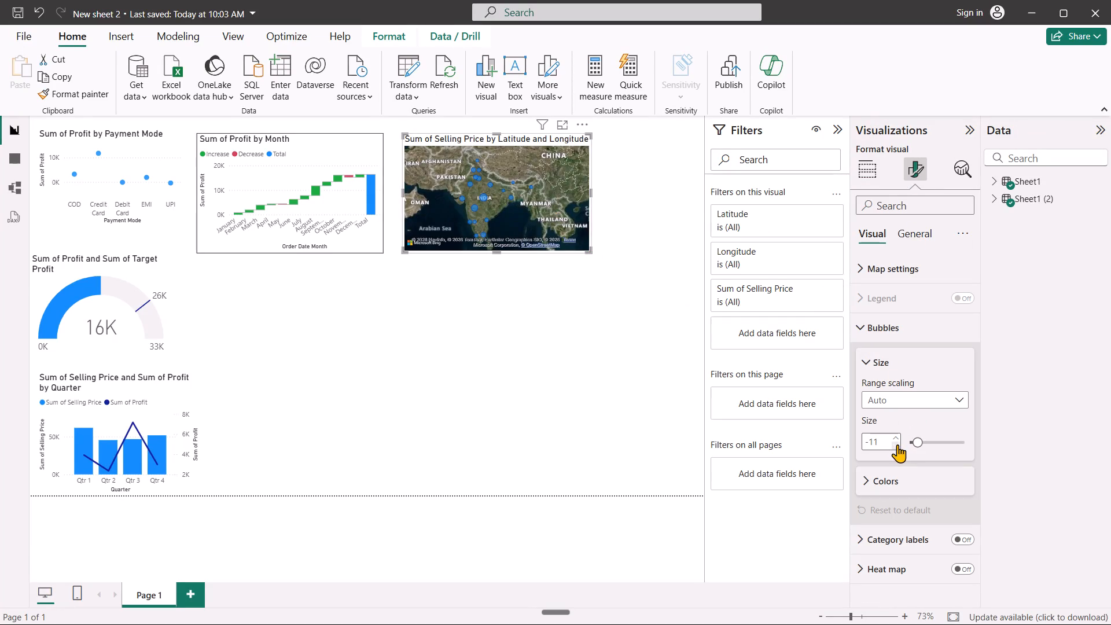
triple_click(897, 444)
triple_click(897, 444)
triple_click(897, 444)
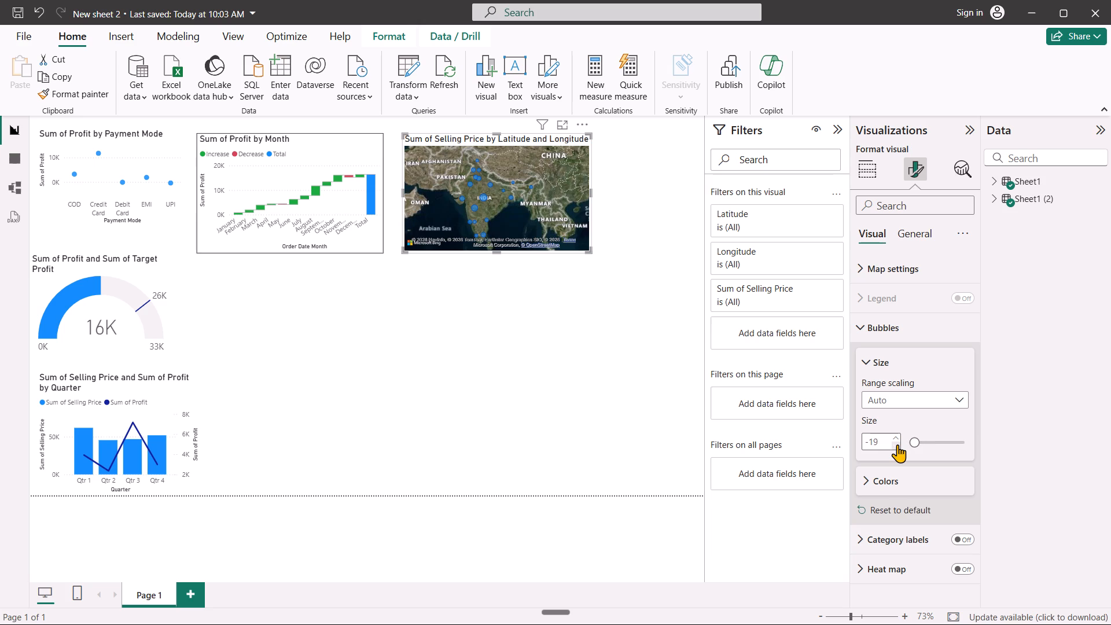
double_click(897, 444)
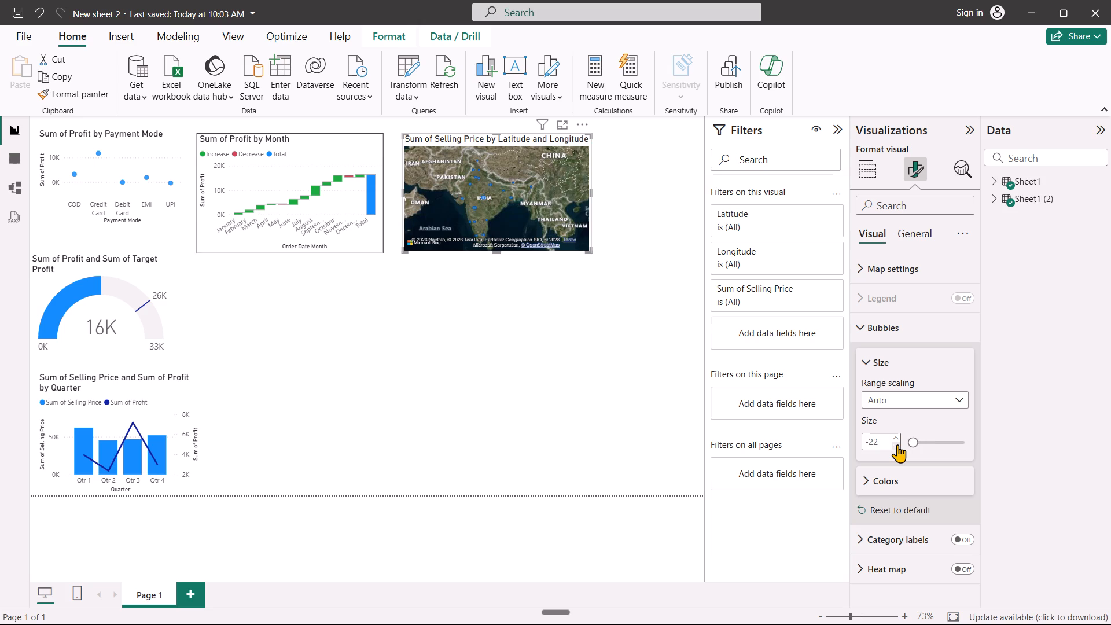
triple_click(897, 436)
double_click(897, 436)
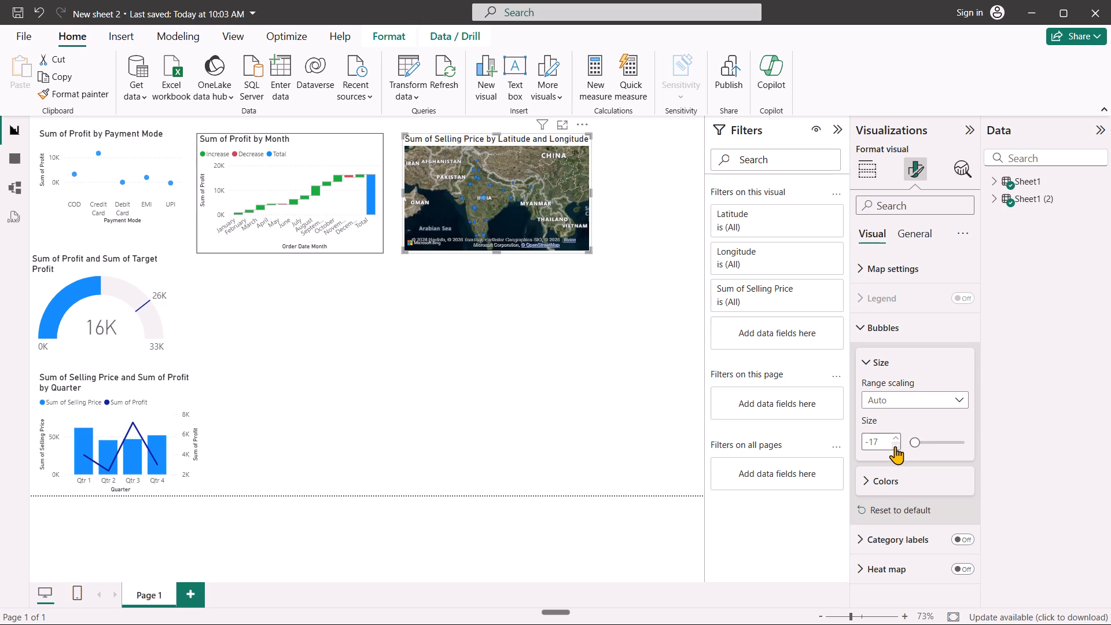
click(895, 446)
click(895, 446)
click(895, 446)
click(896, 435)
click(896, 435)
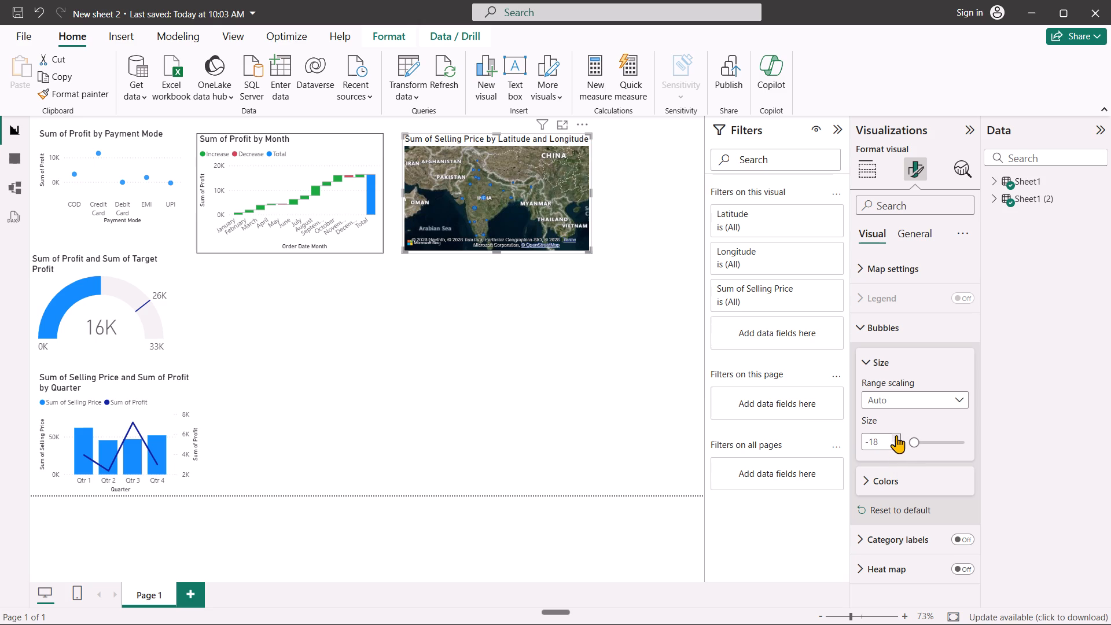
click(896, 435)
click(896, 435)
click(896, 435)
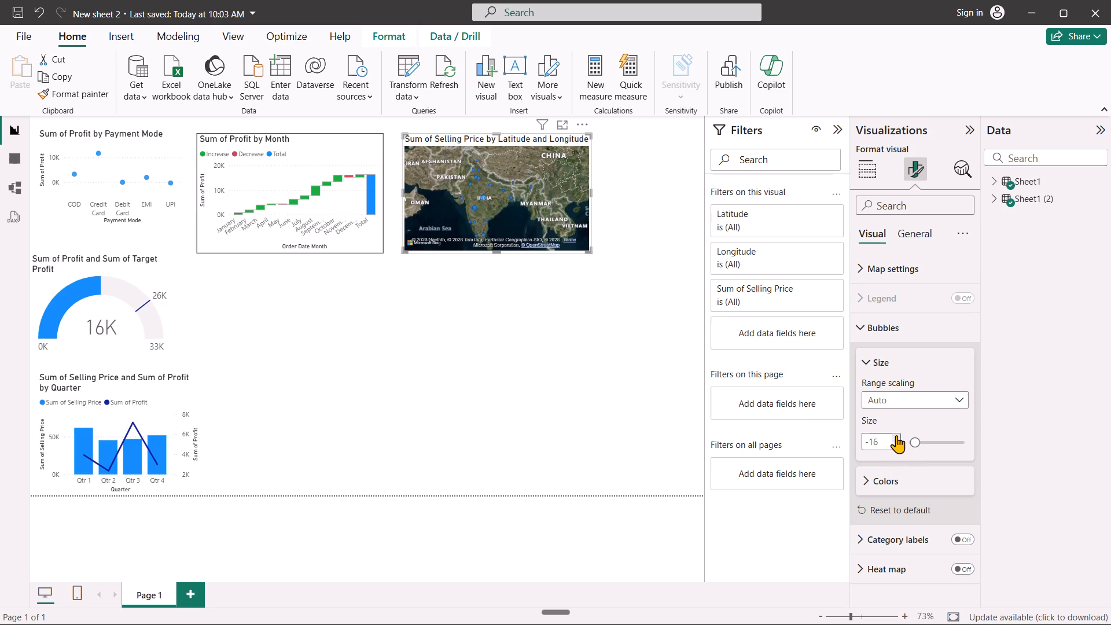
click(896, 435)
click(896, 435)
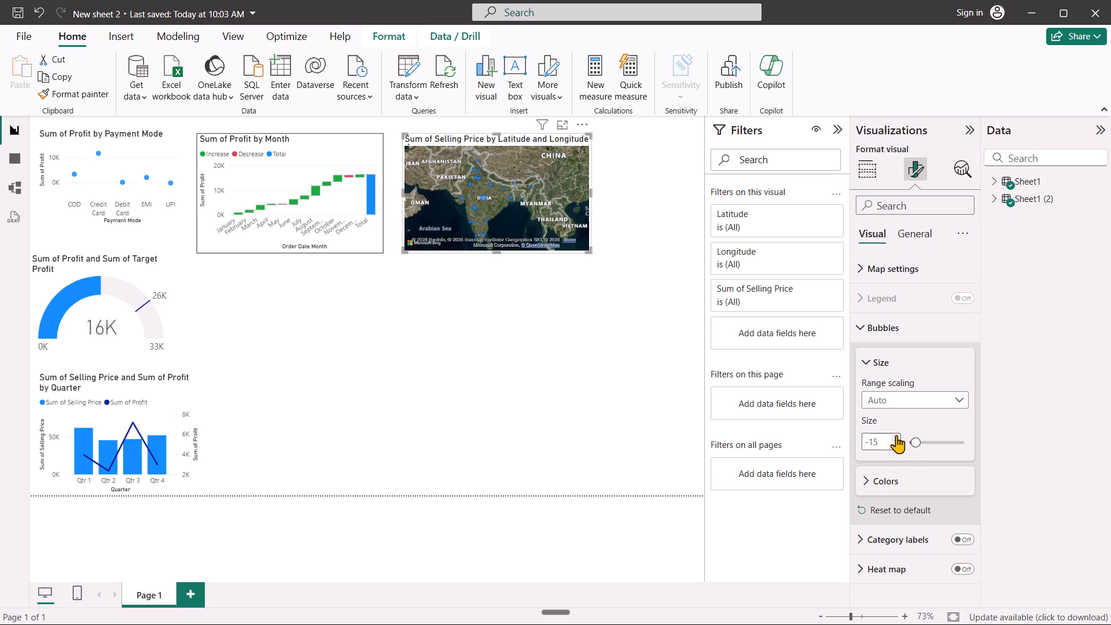
click(896, 435)
click(896, 435)
click(963, 404)
click(963, 404)
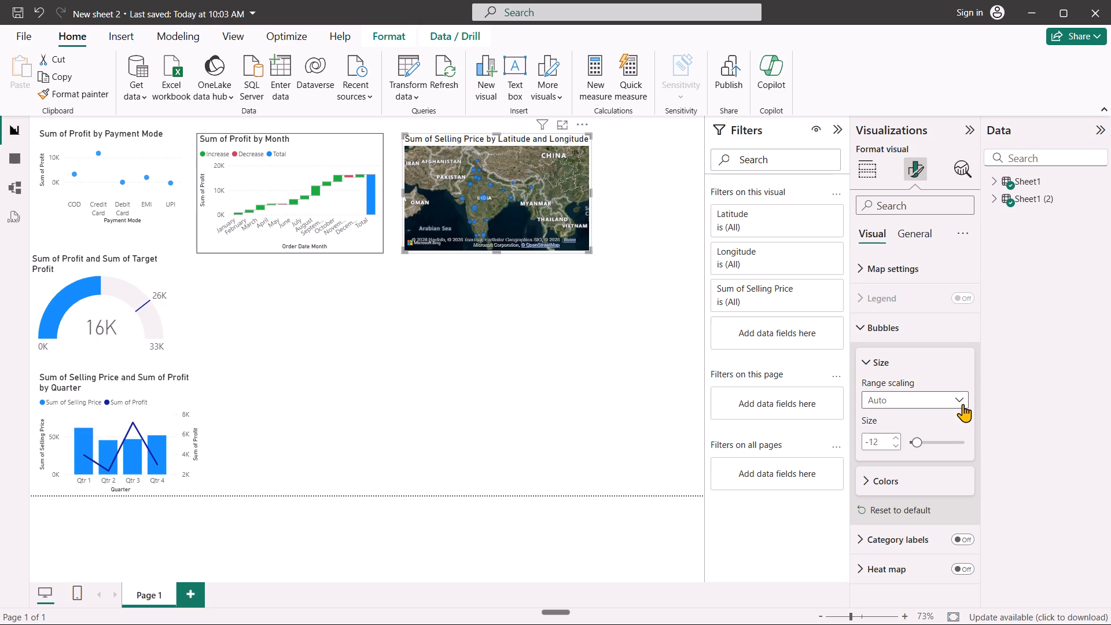
click(864, 359)
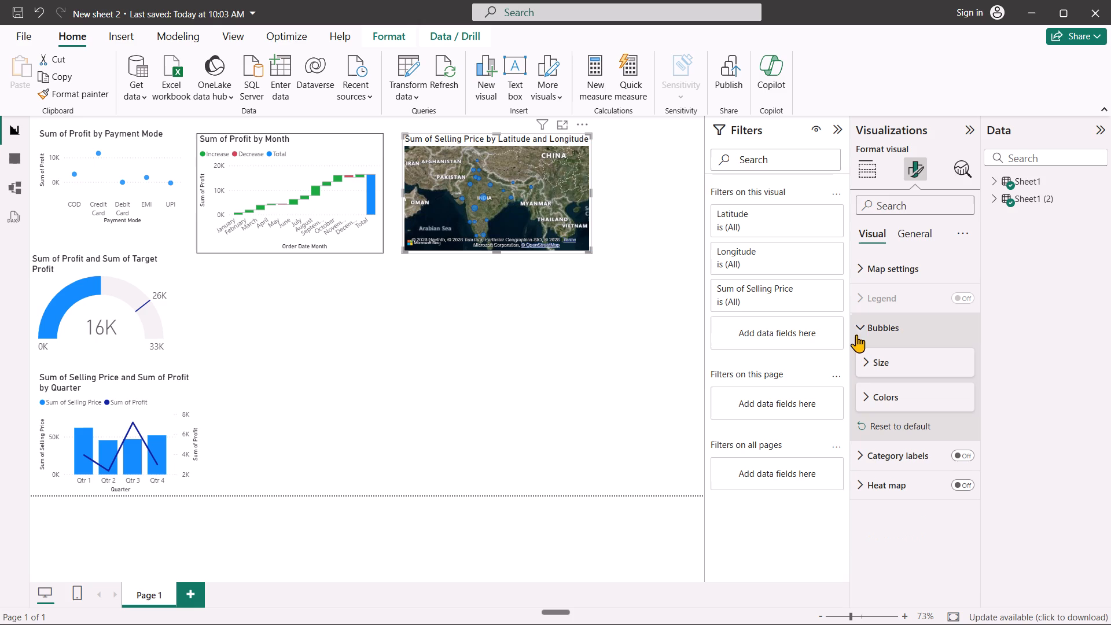
Add a new Filled map visual to the page and place it directly below the Sum of Profit by Month chart.
click(534, 396)
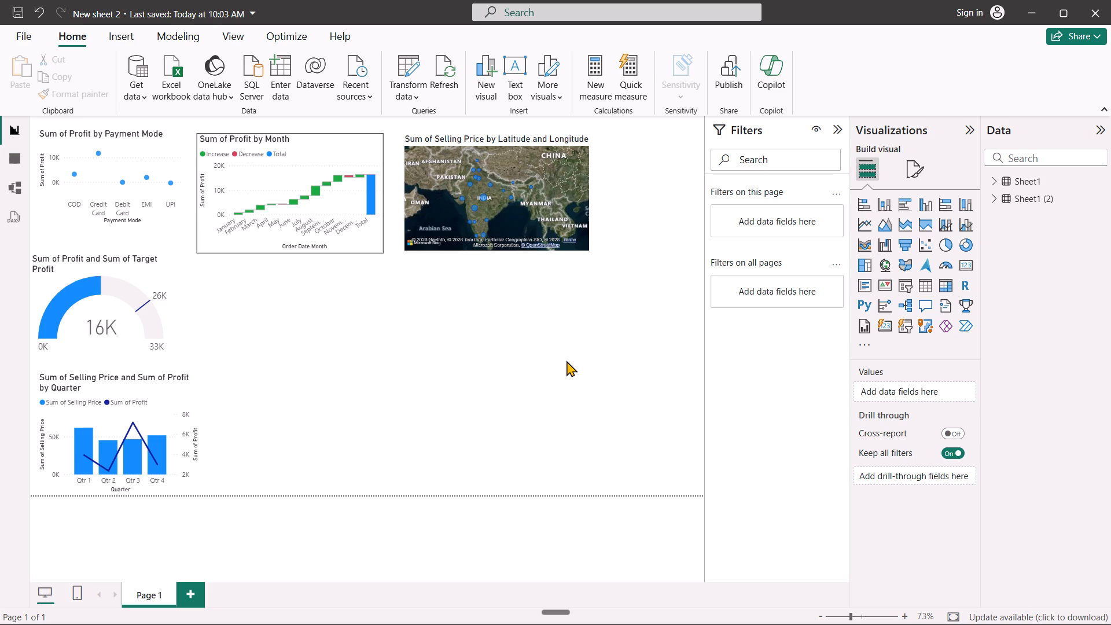
click(902, 270)
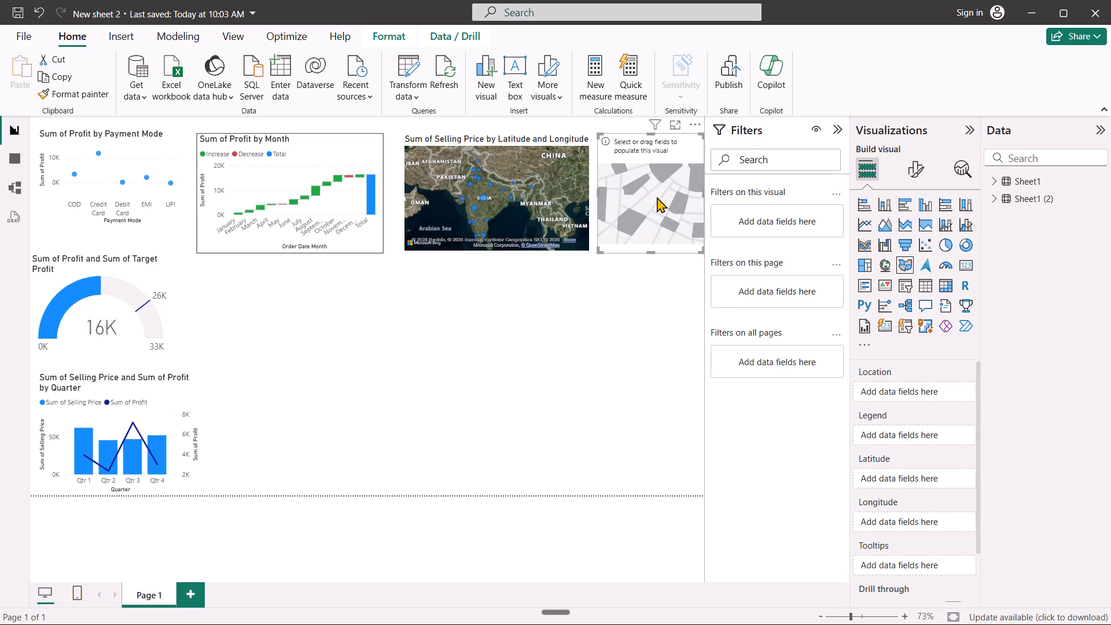
right_drag(657, 197, 334, 365)
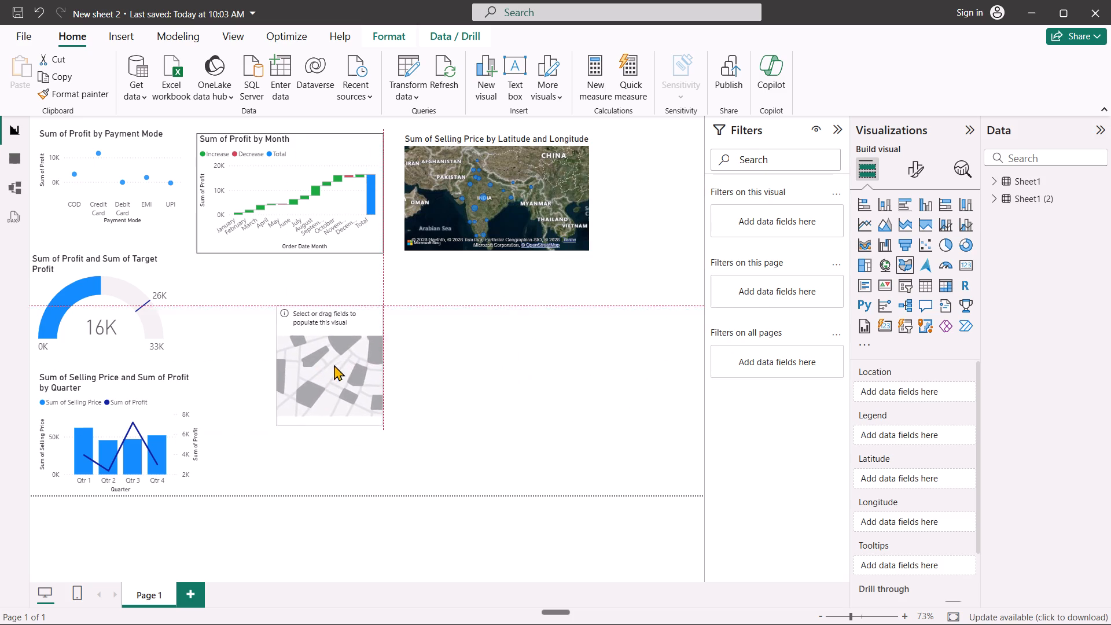
right_drag(334, 365, 275, 322)
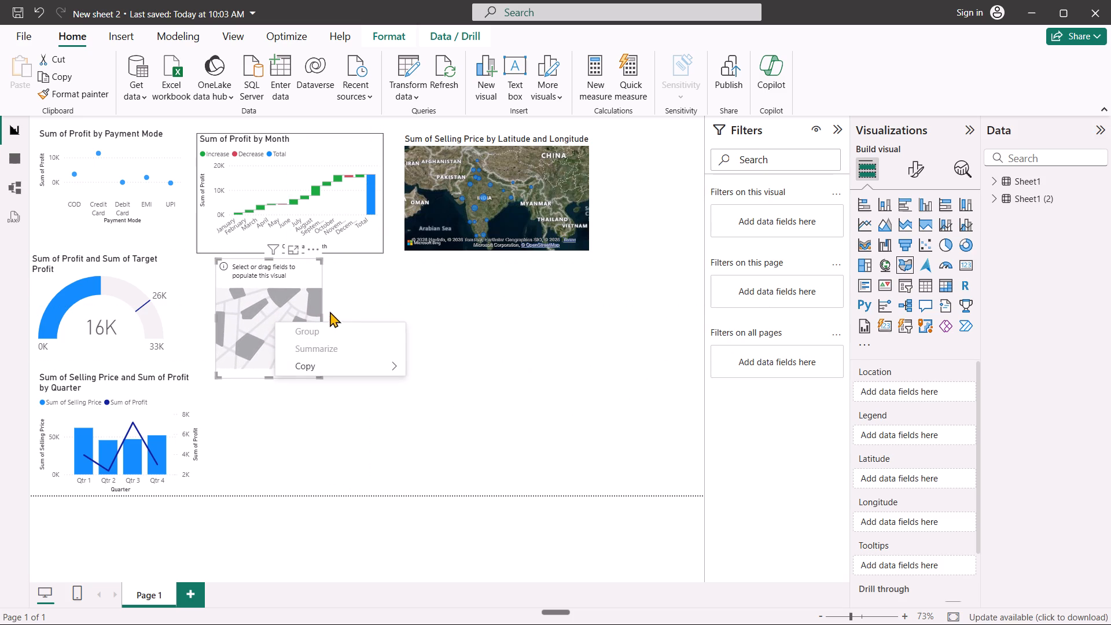
click(347, 306)
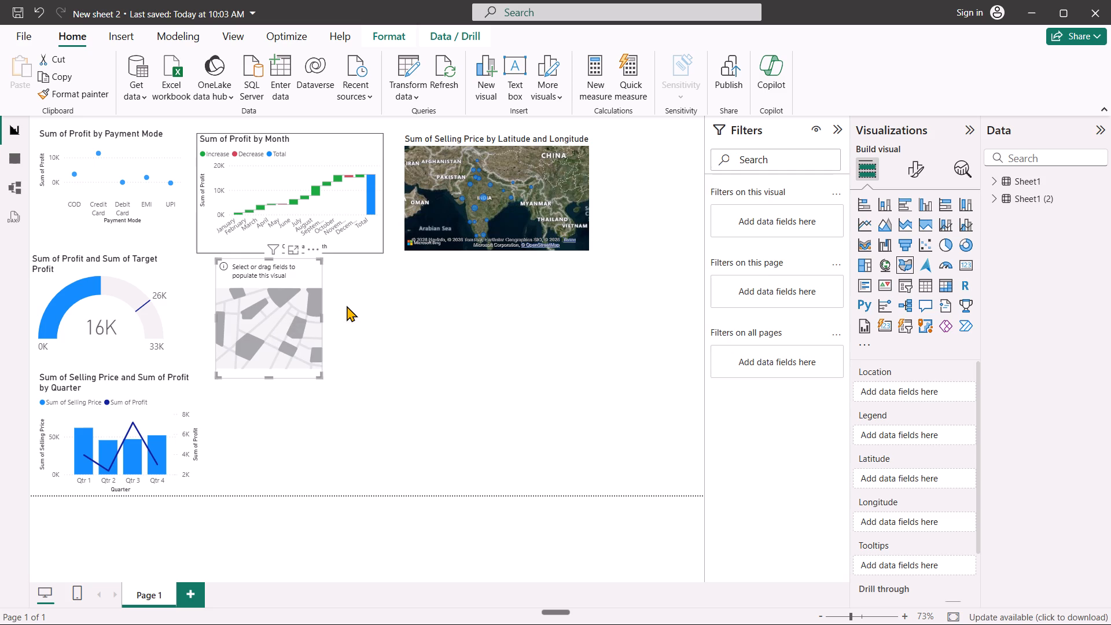
Widen the empty filled map on both sides to match the width of the Sum of Profit by Month chart.
drag(322, 315, 356, 314)
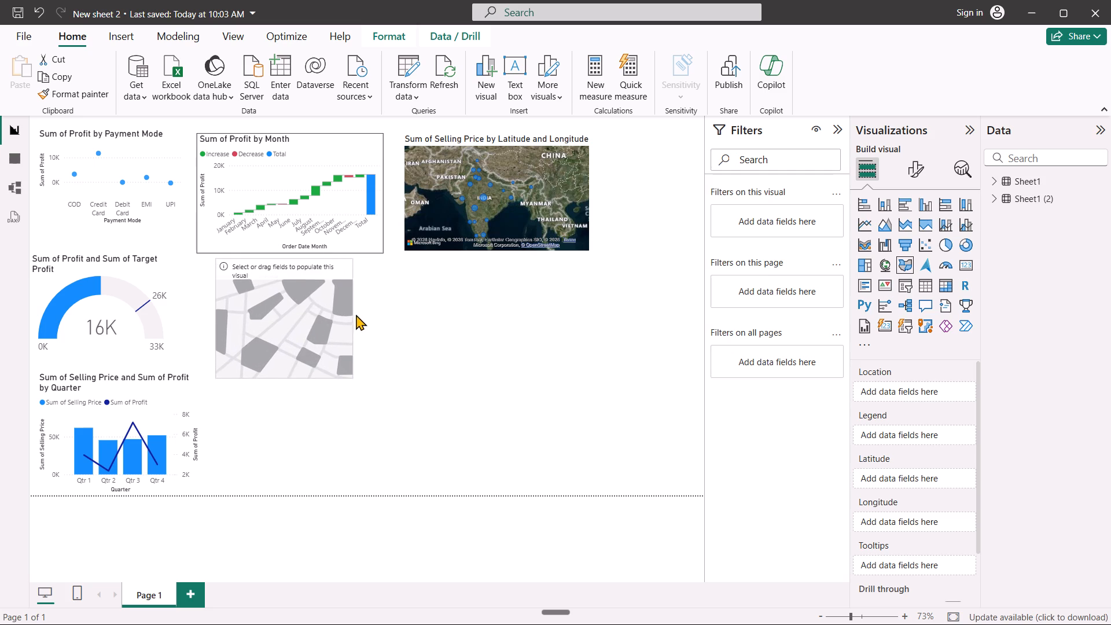
drag(356, 314, 388, 312)
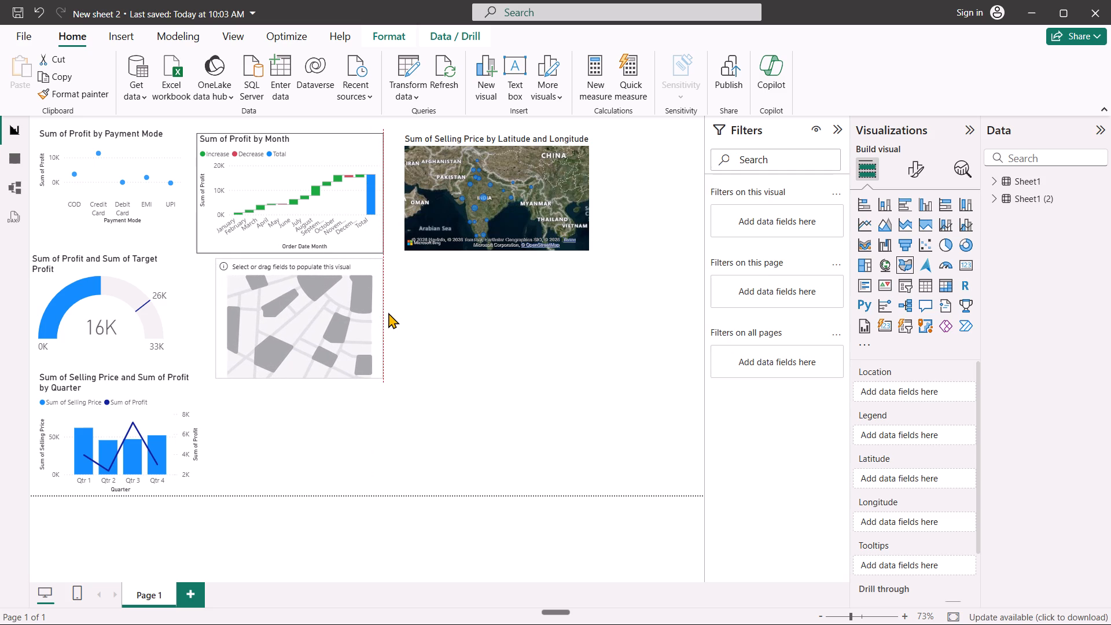
drag(388, 312, 382, 312)
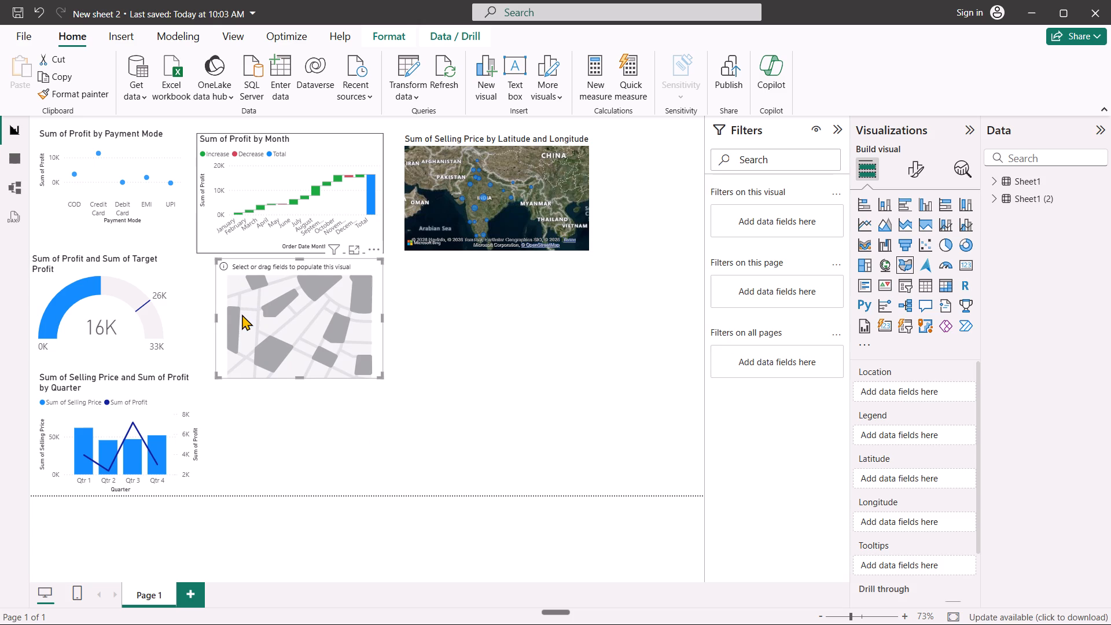
drag(216, 316, 208, 317)
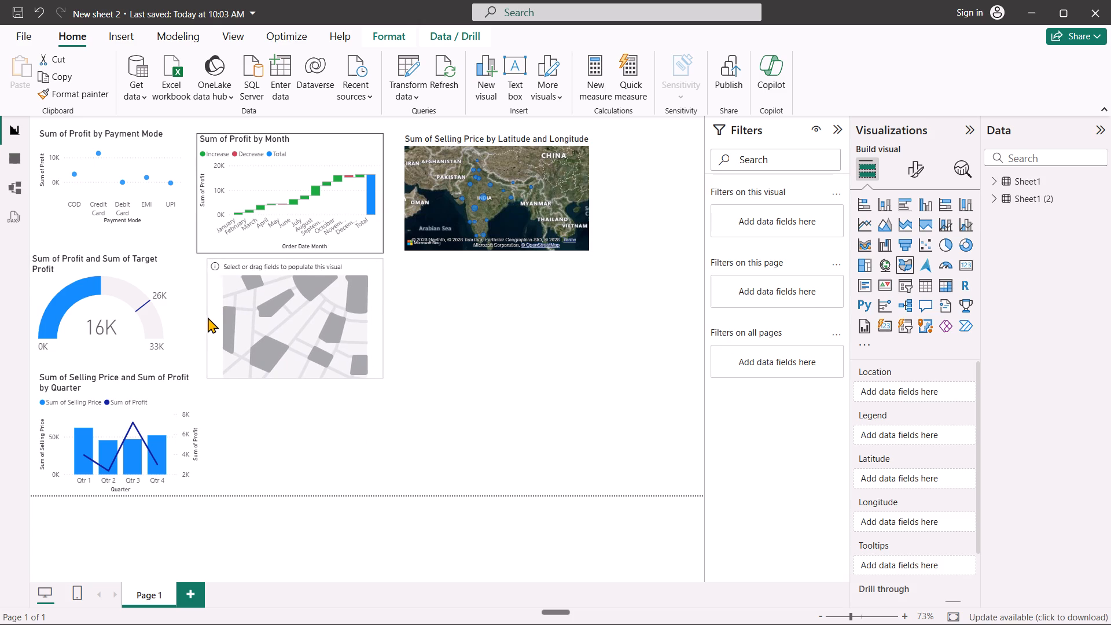
drag(208, 317, 201, 316)
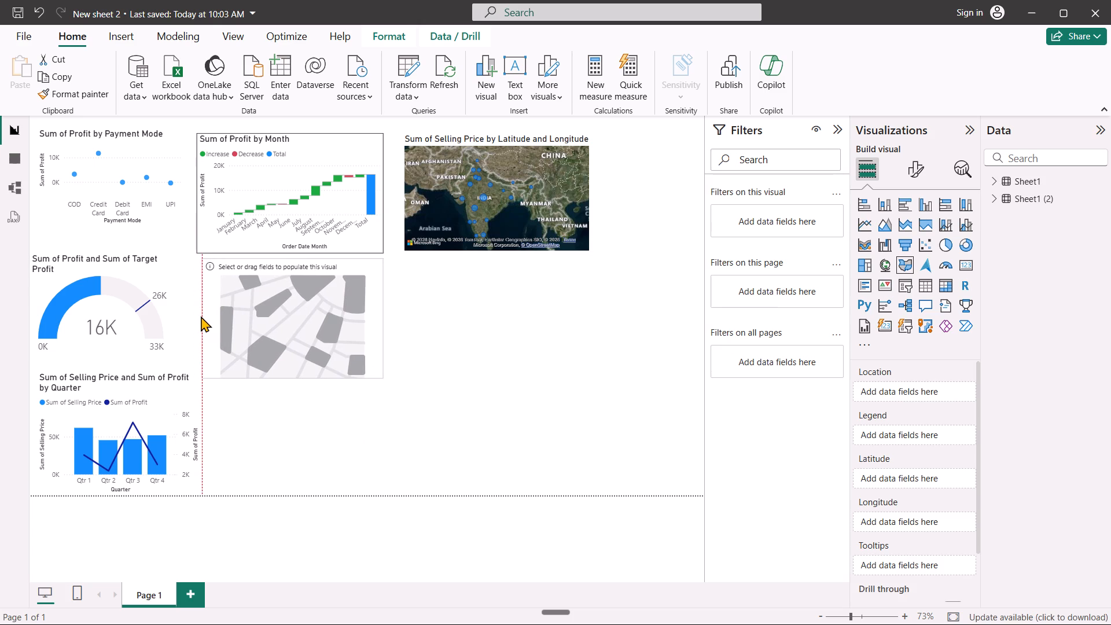
drag(201, 316, 199, 316)
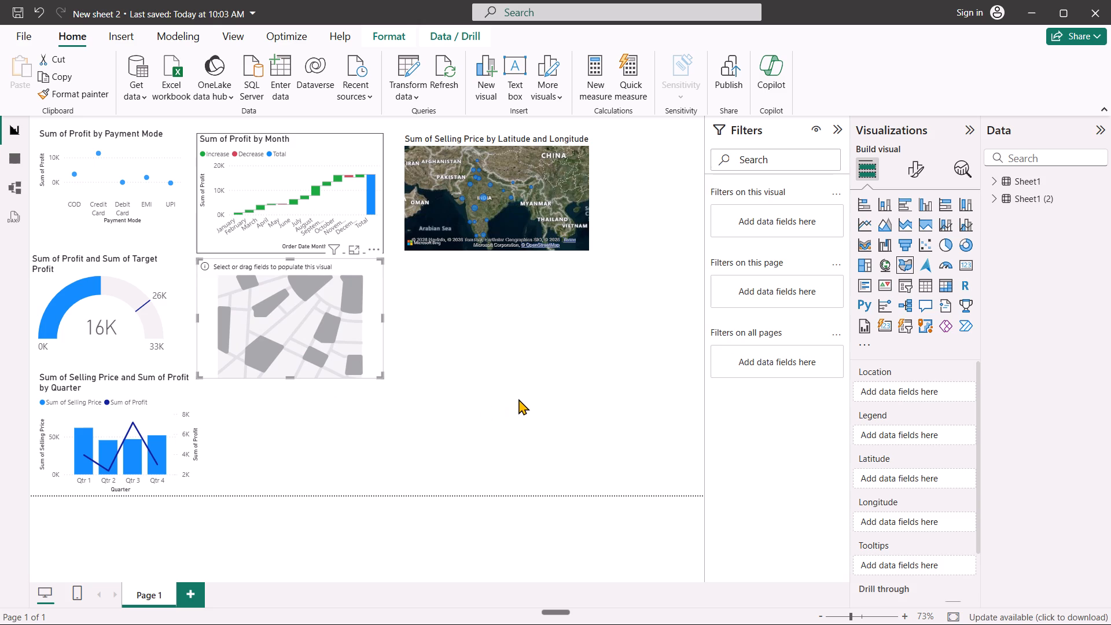
Examine the Selling Price map's bubbles at different zoom levels and bring the map back to India.
click(500, 185)
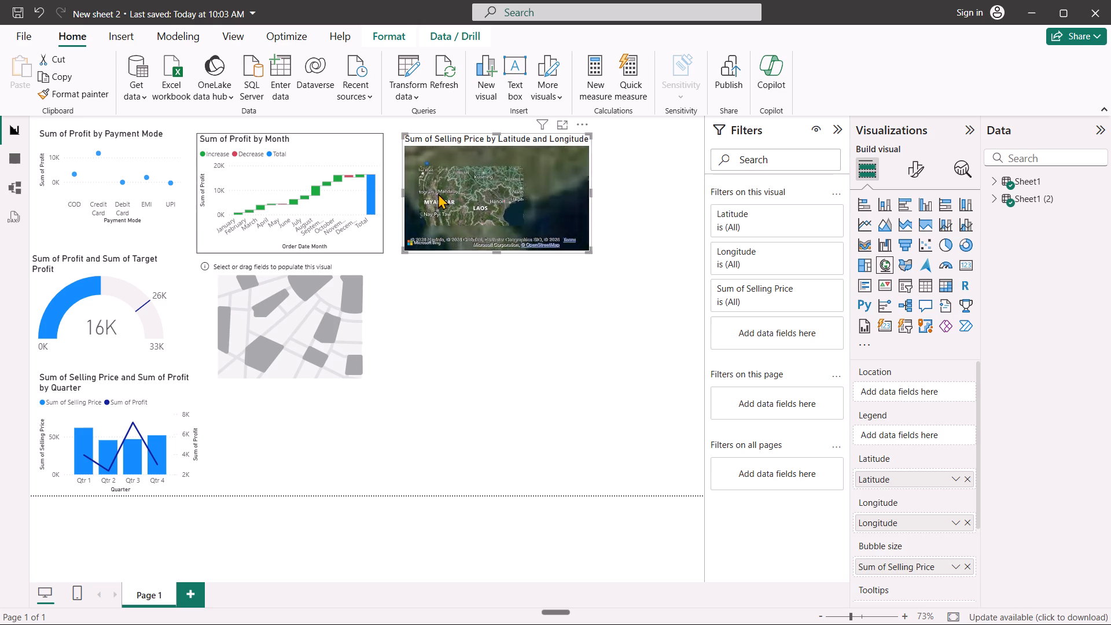
drag(425, 191, 579, 192)
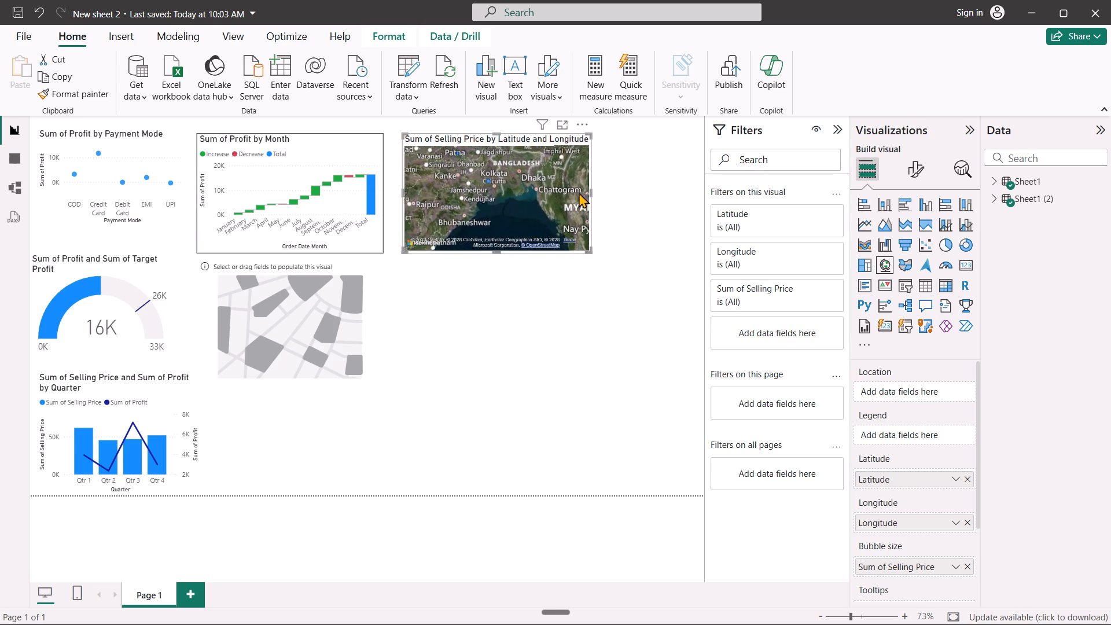
drag(579, 192, 579, 196)
drag(496, 193, 567, 199)
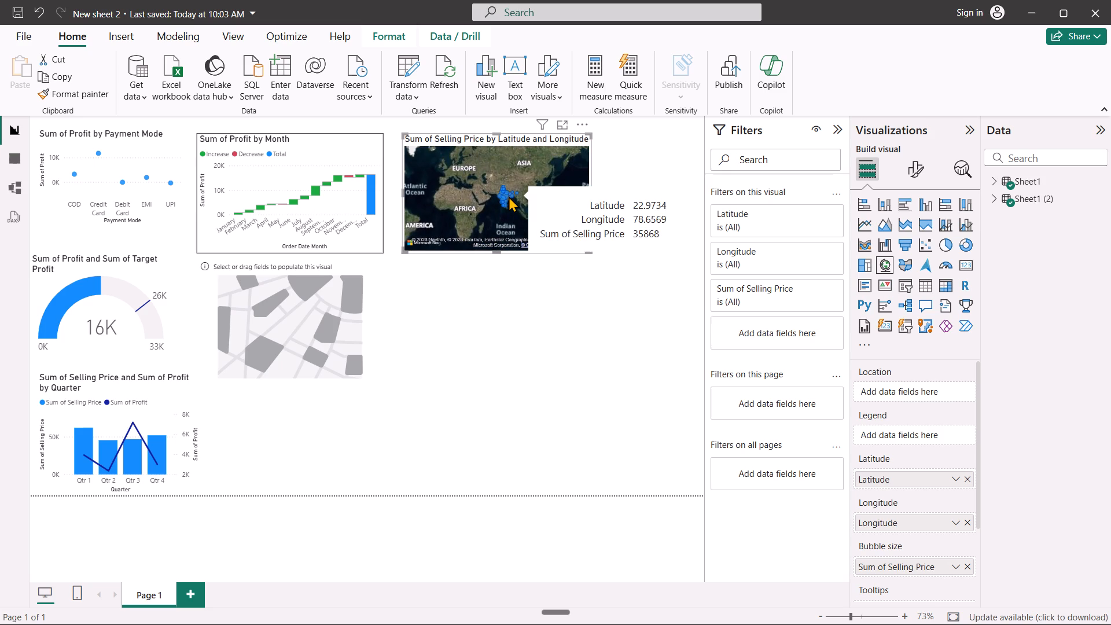
drag(572, 208, 474, 202)
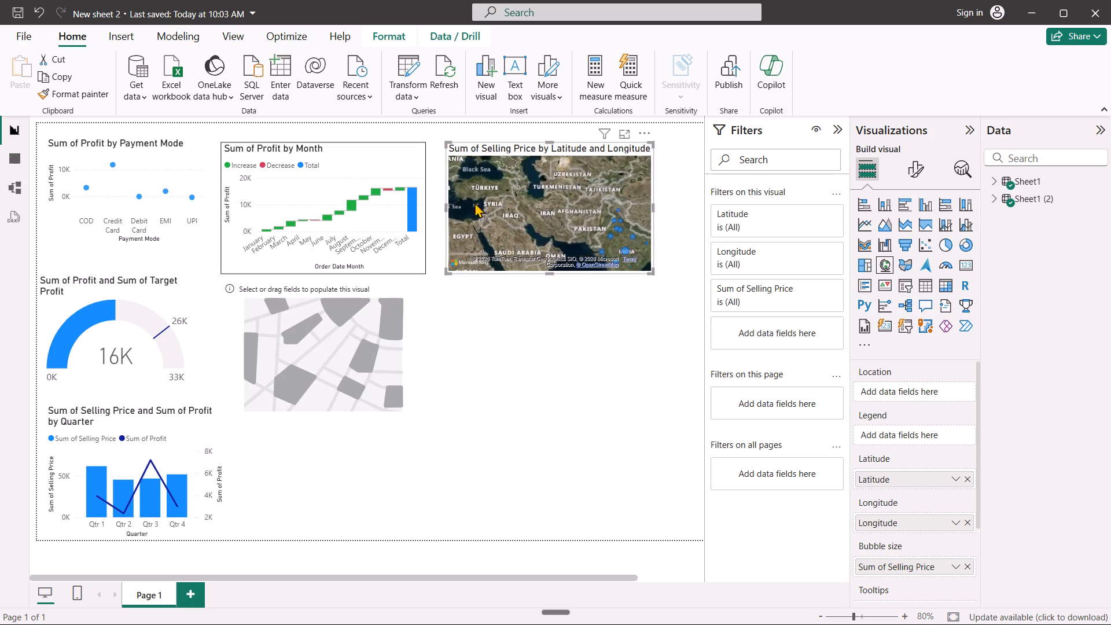
drag(474, 202, 422, 157)
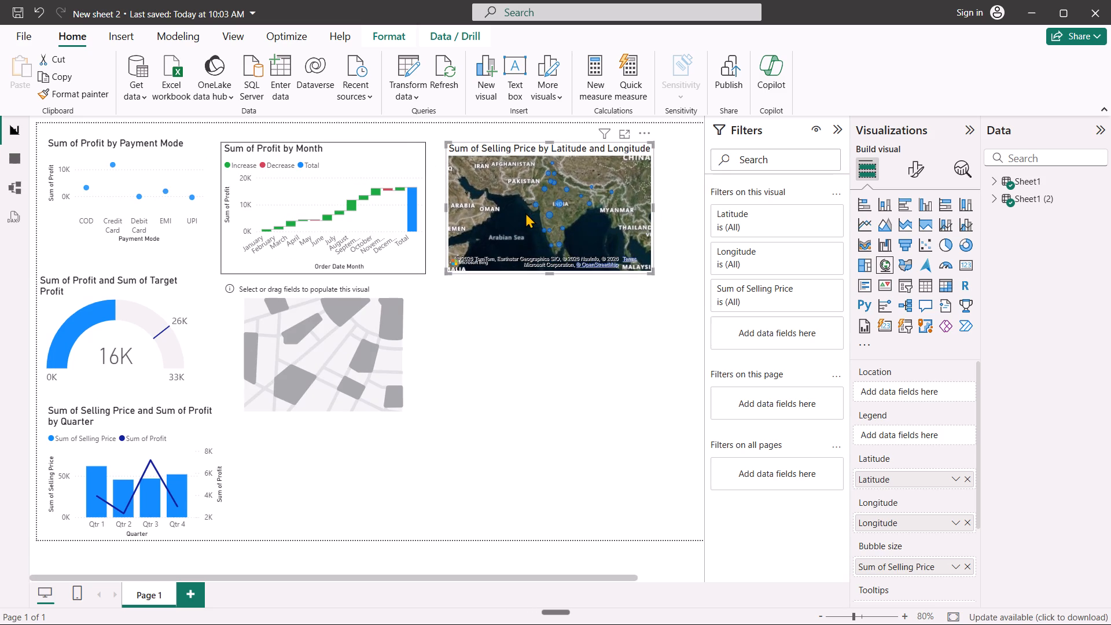
drag(525, 212, 509, 207)
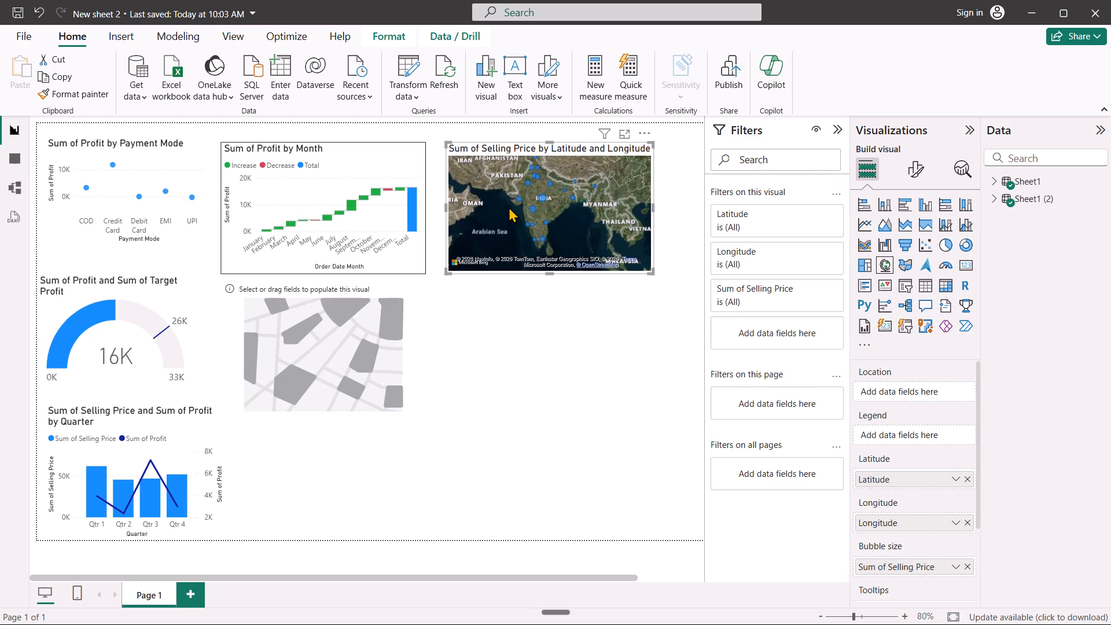
Set Sheet1's State field as the Selling Price map's location and remove its Latitude and Longitude fields.
click(328, 373)
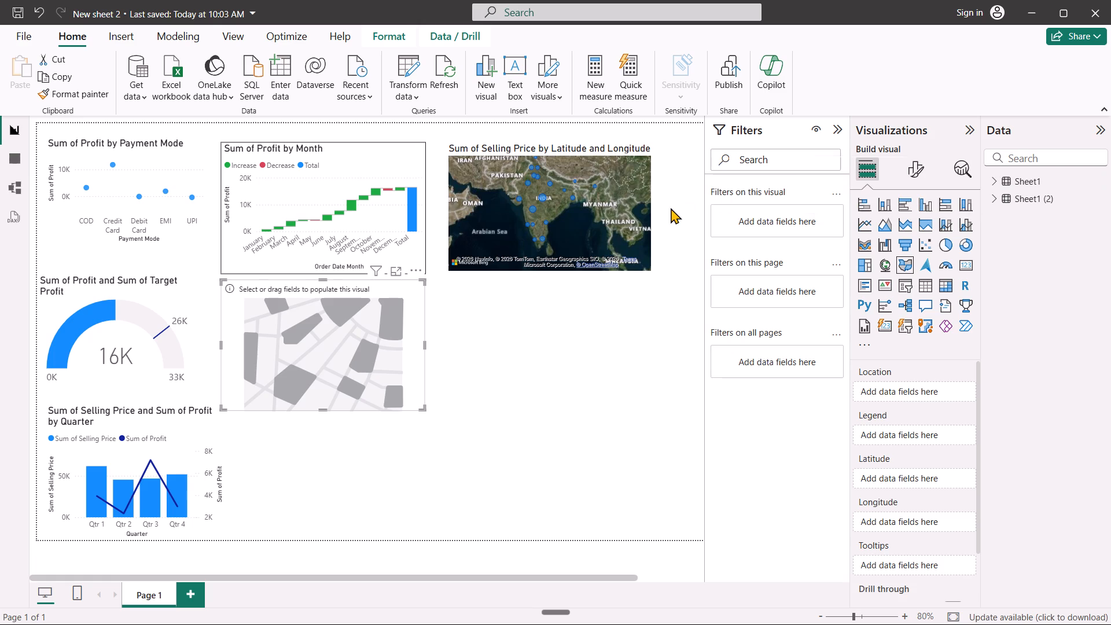
click(576, 220)
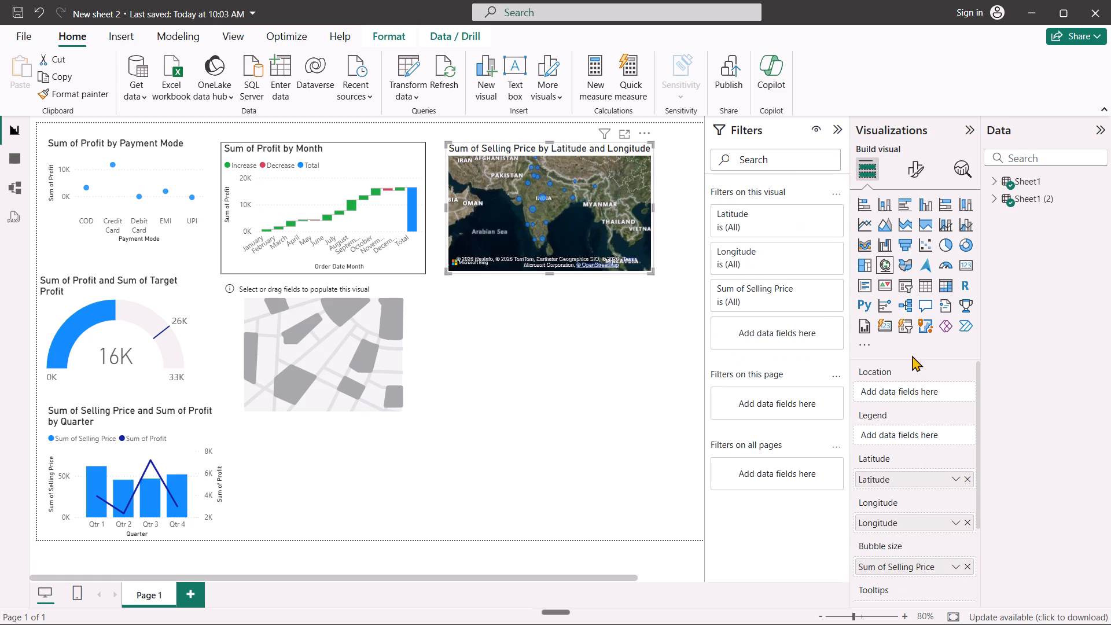
scroll(919, 443, up, 3)
click(995, 181)
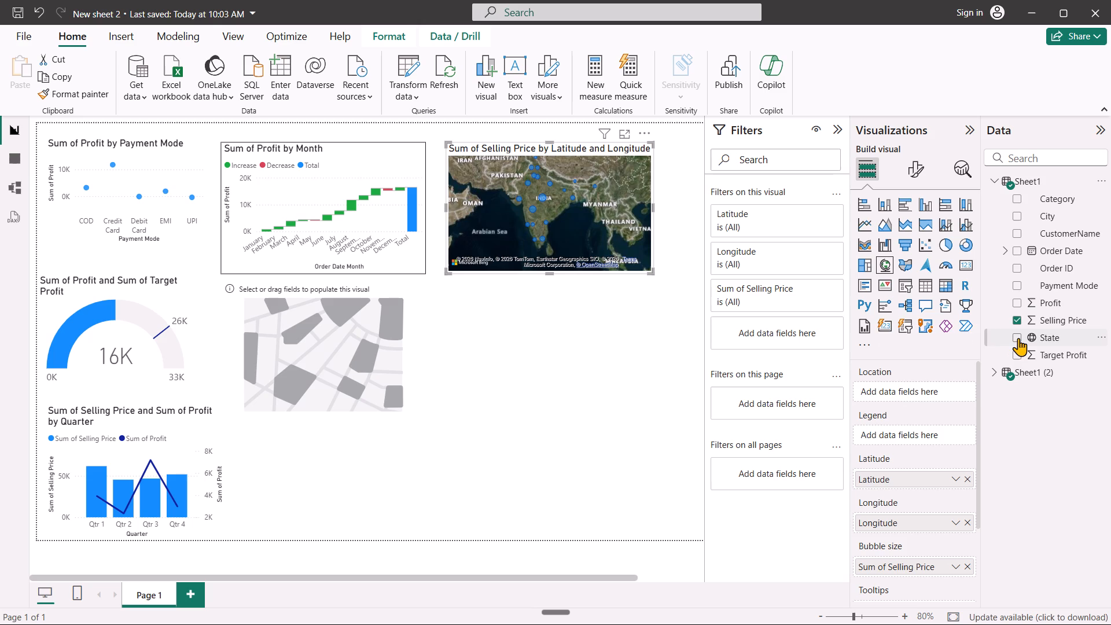
drag(1018, 338, 897, 392)
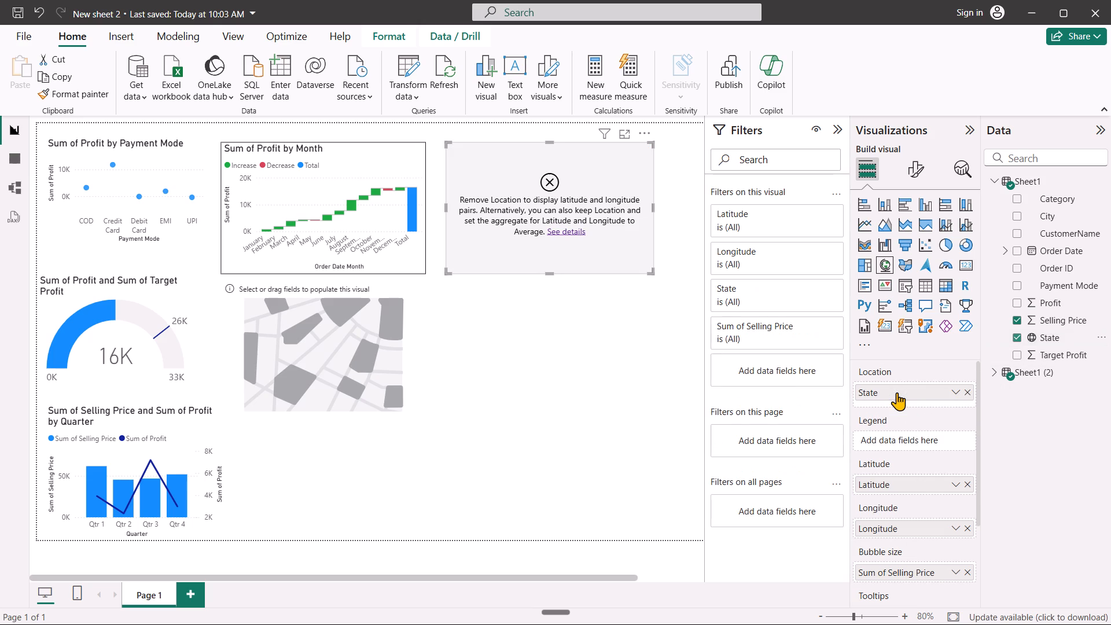
click(954, 393)
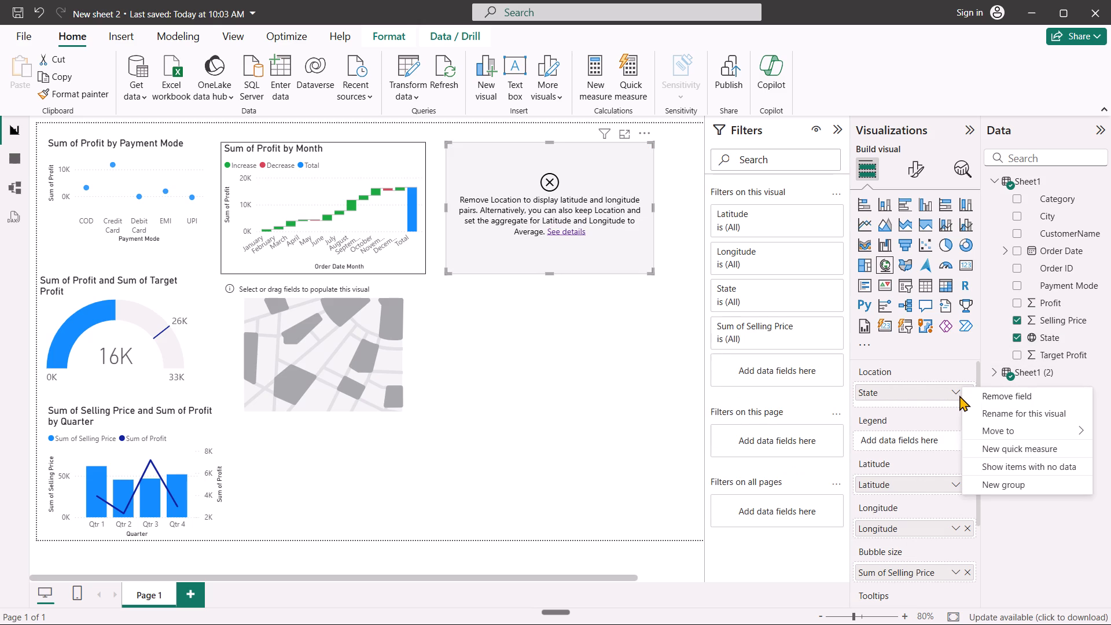
click(1050, 521)
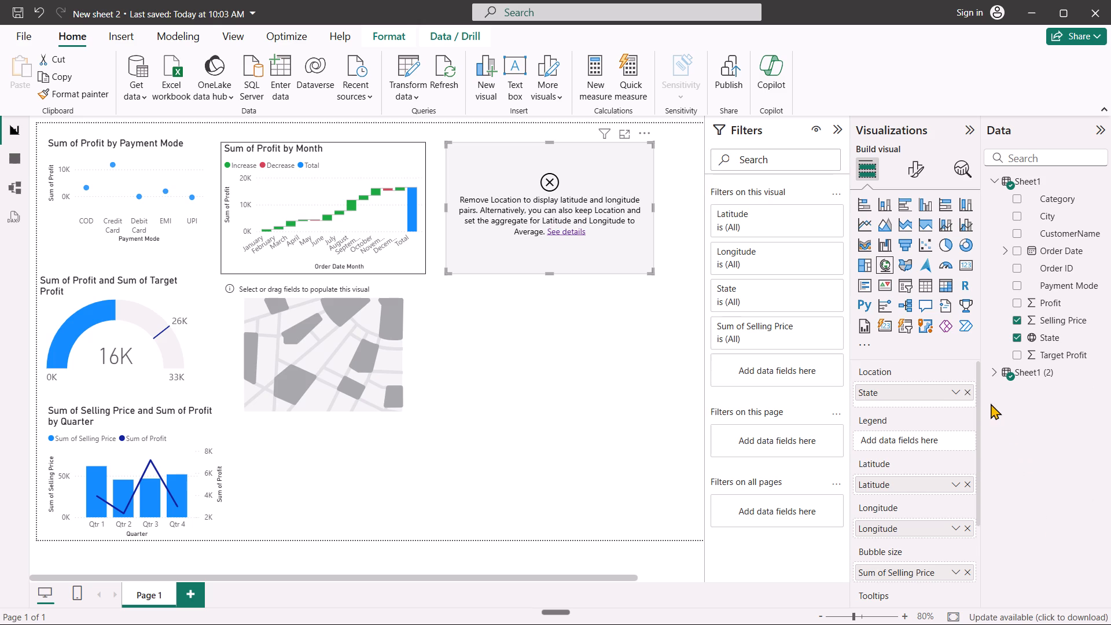
click(969, 480)
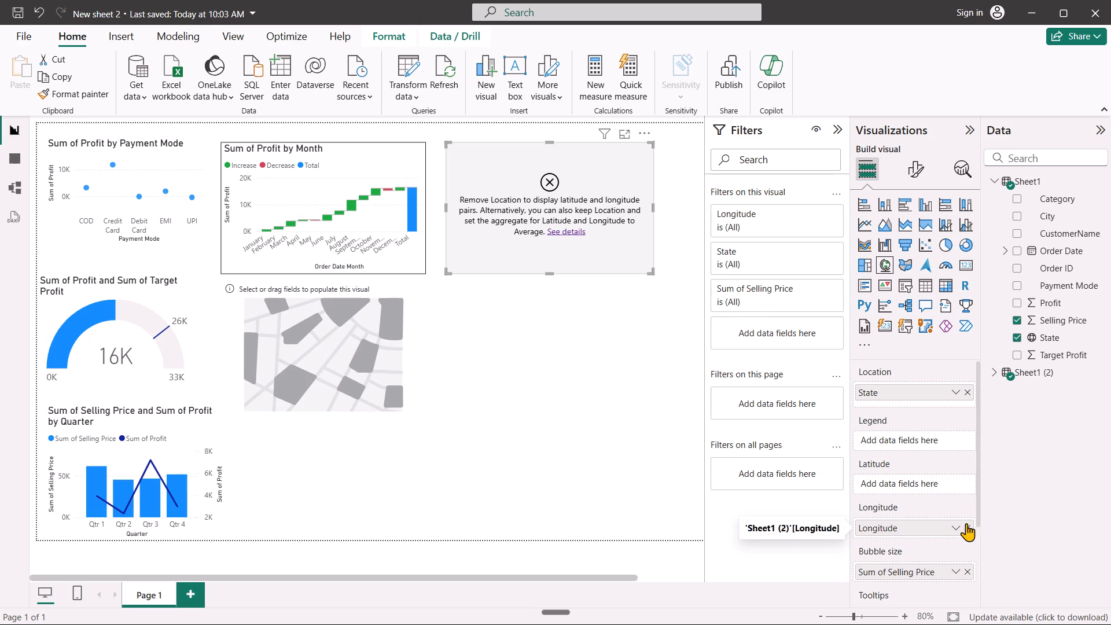
click(966, 523)
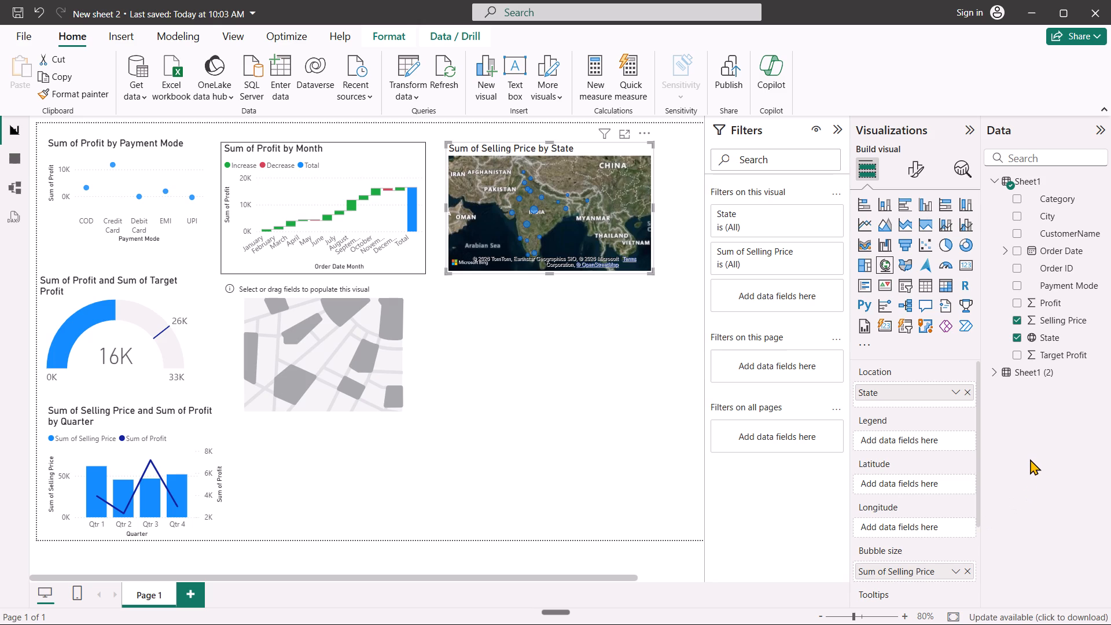
Convert the Sum of Selling Price by State bubble map to a Filled map.
click(584, 209)
click(910, 258)
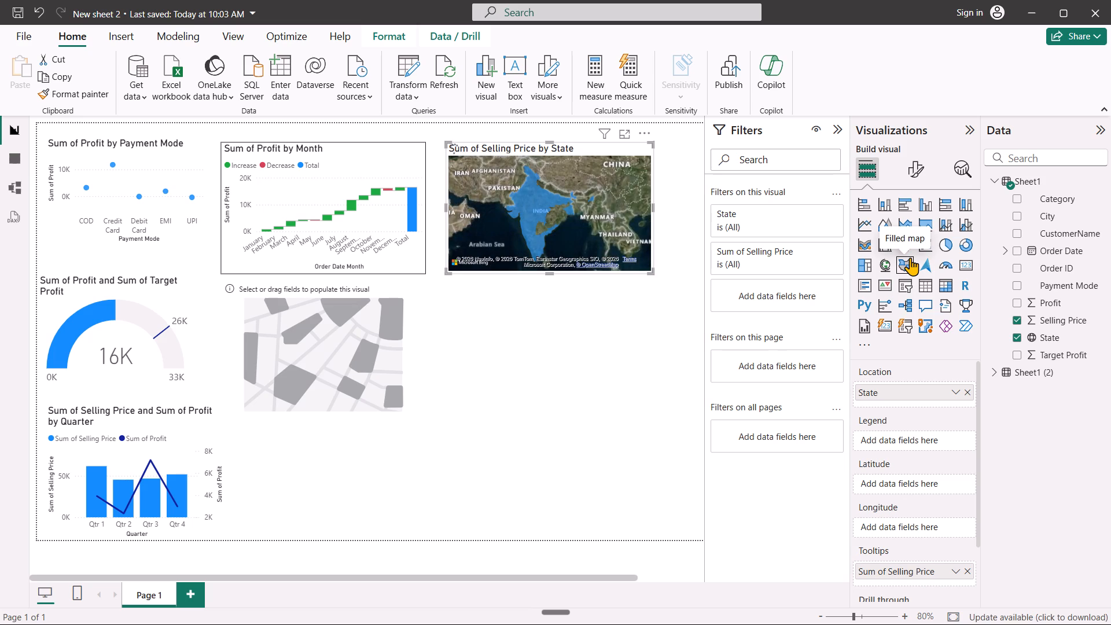
Remove the empty filled map below the Sum of Profit by Month chart.
click(387, 325)
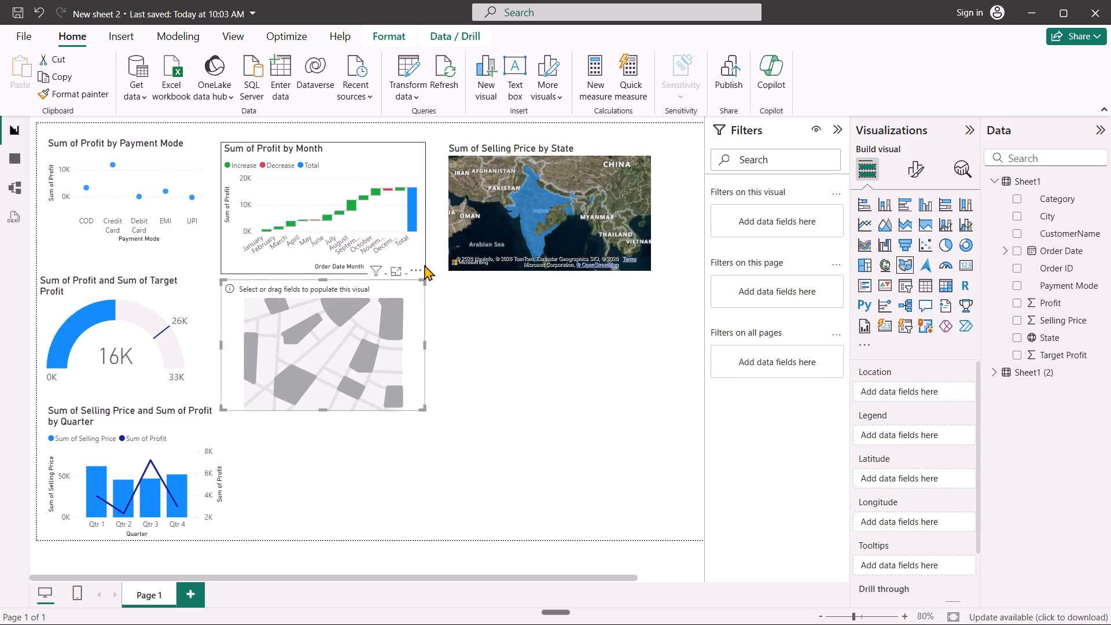
click(418, 266)
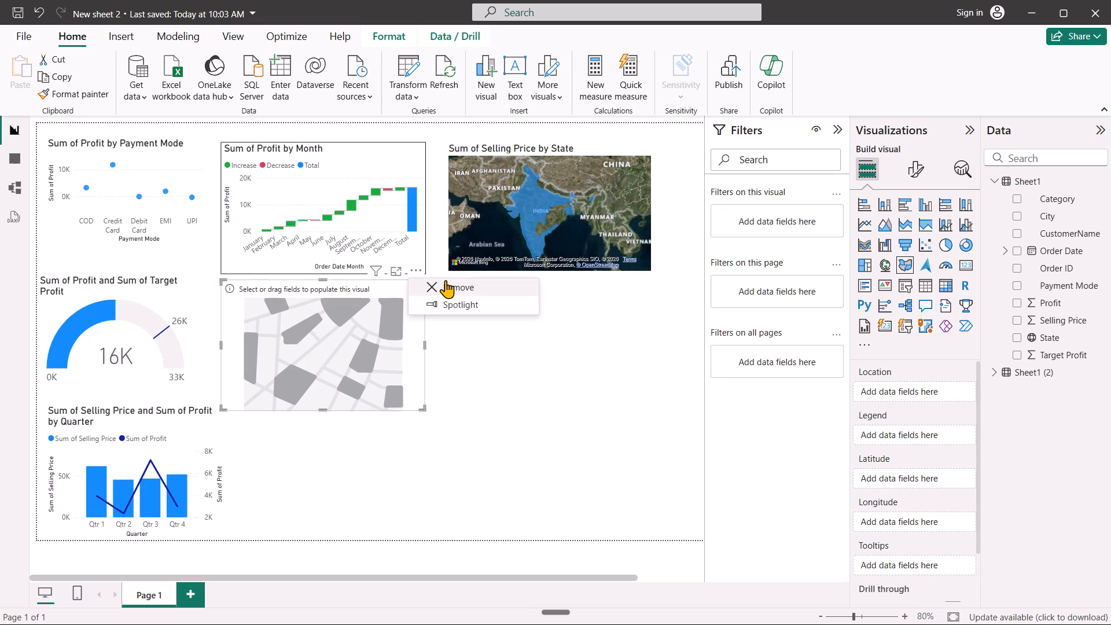
click(446, 280)
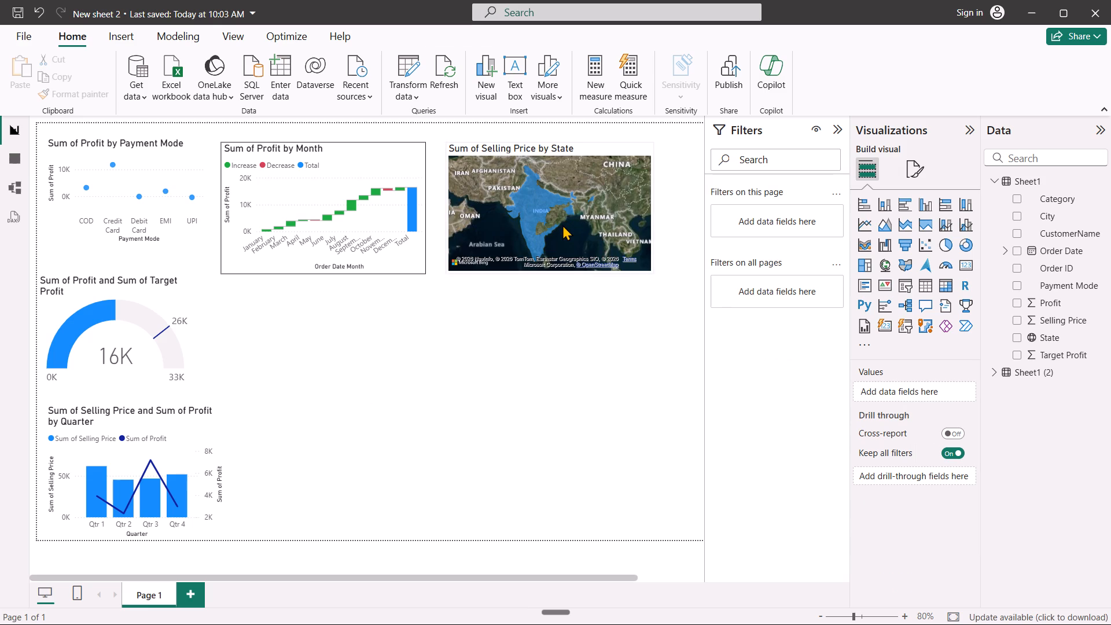
Select the Sum of Selling Price by State filled map for further editing.
click(562, 225)
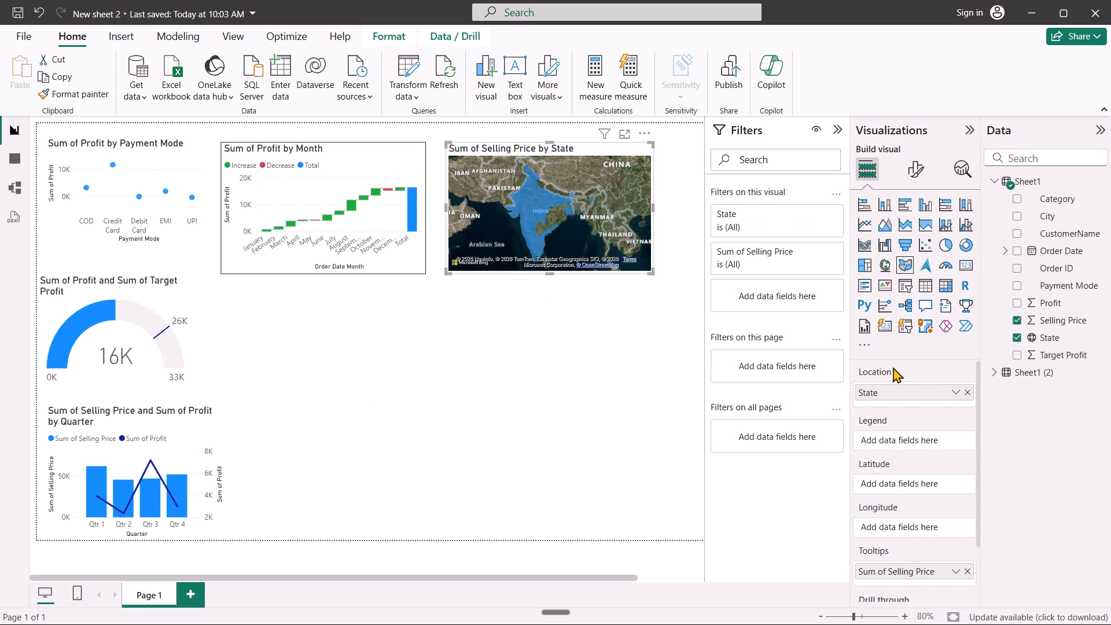
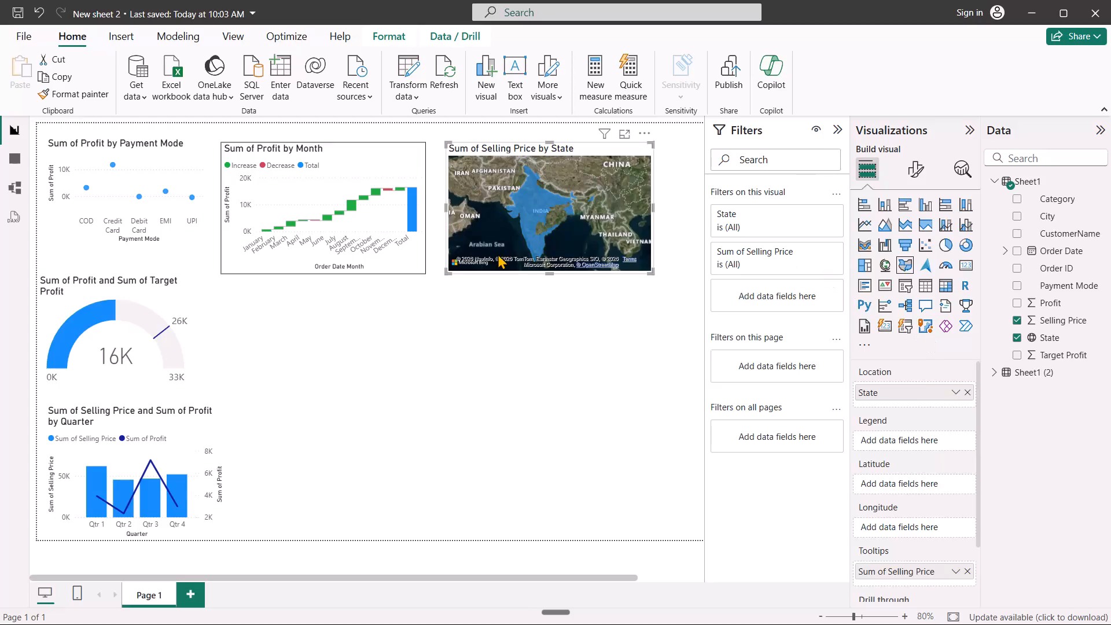
Examine the filled map's Style and Controls settings, keeping the Aerial style.
click(909, 172)
click(869, 271)
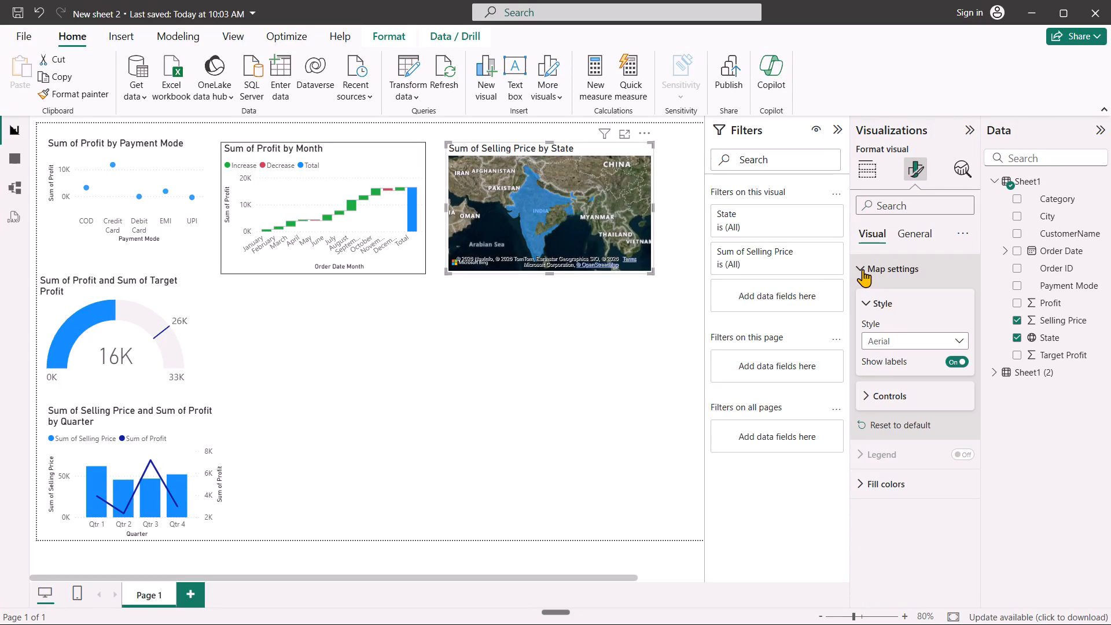
click(863, 269)
click(863, 269)
click(933, 337)
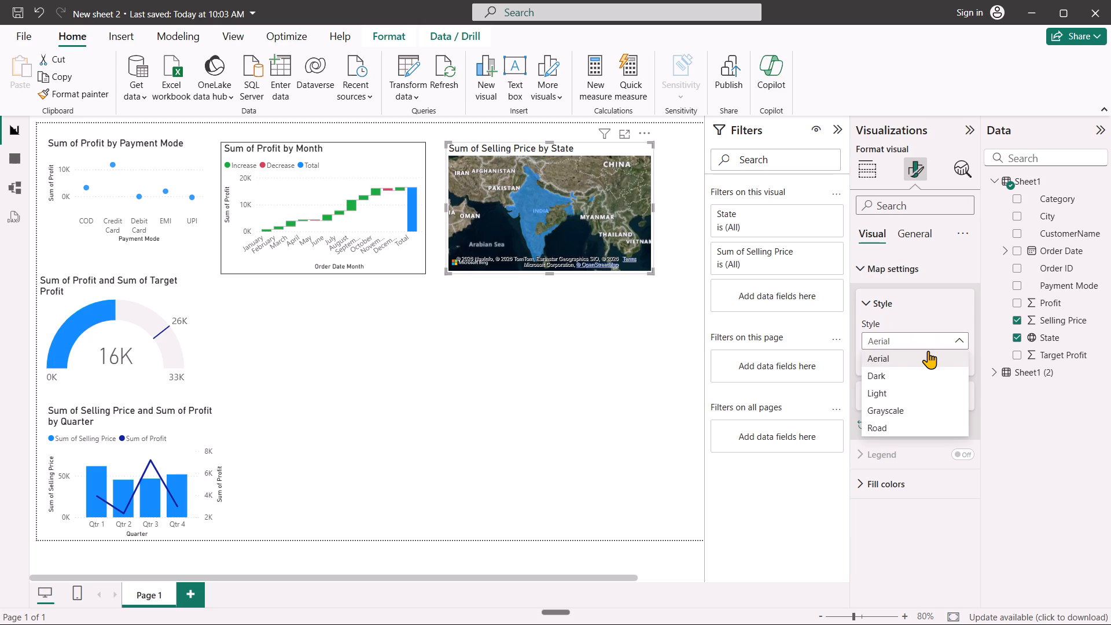
click(928, 355)
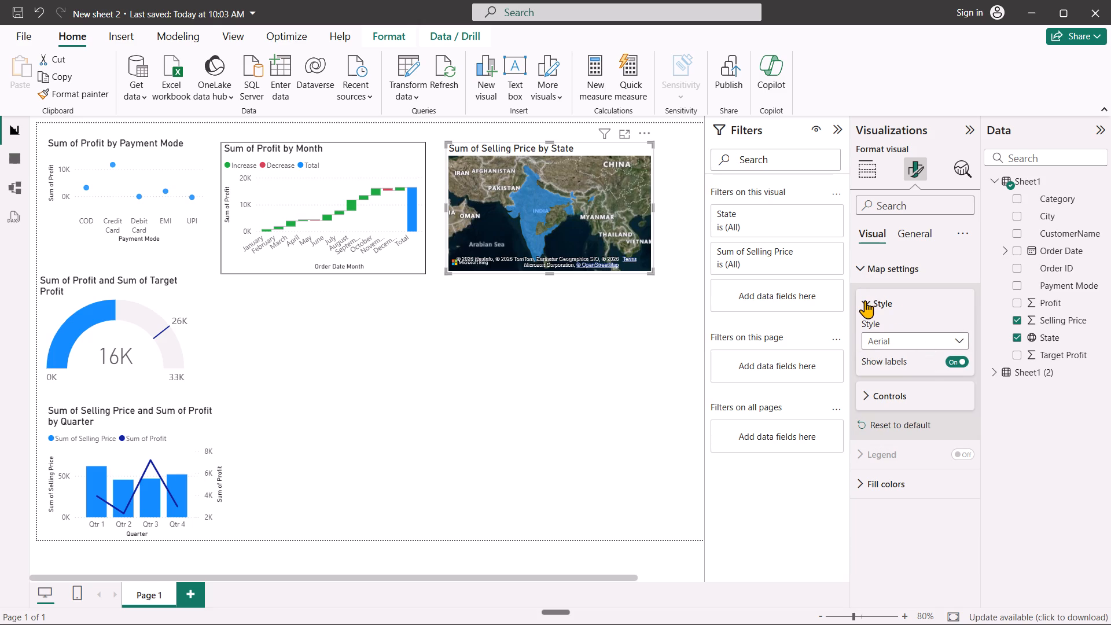
click(865, 300)
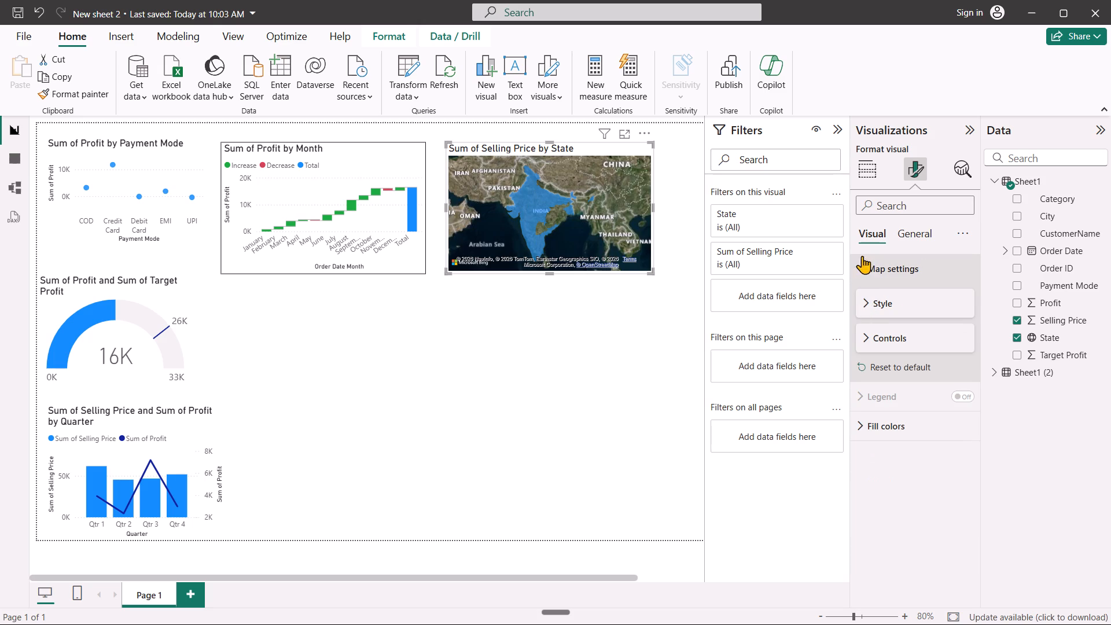
click(861, 264)
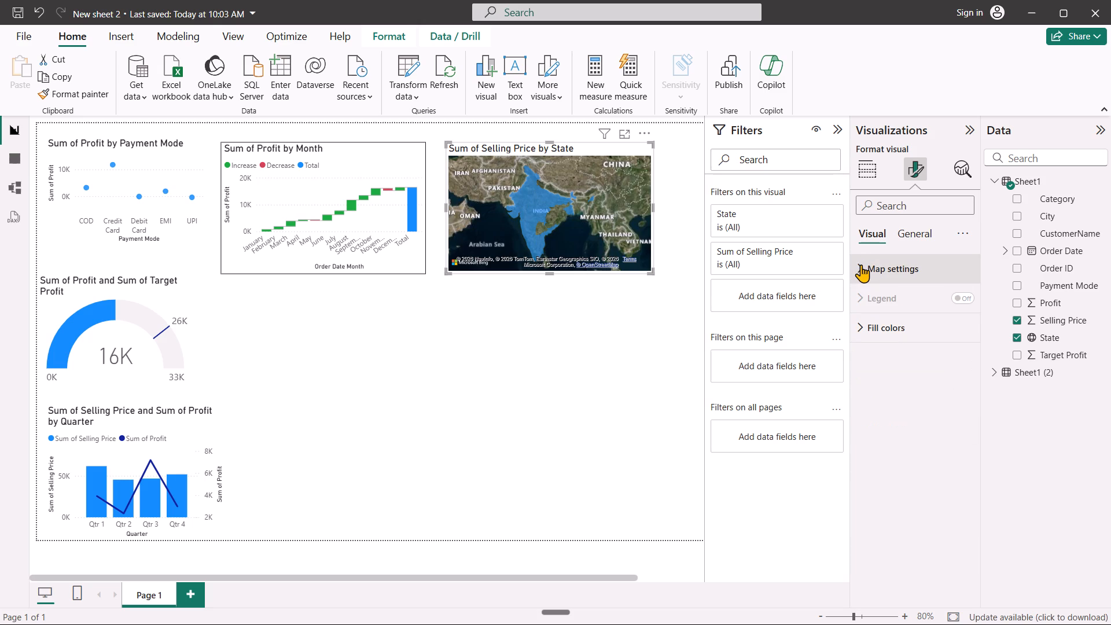
click(917, 236)
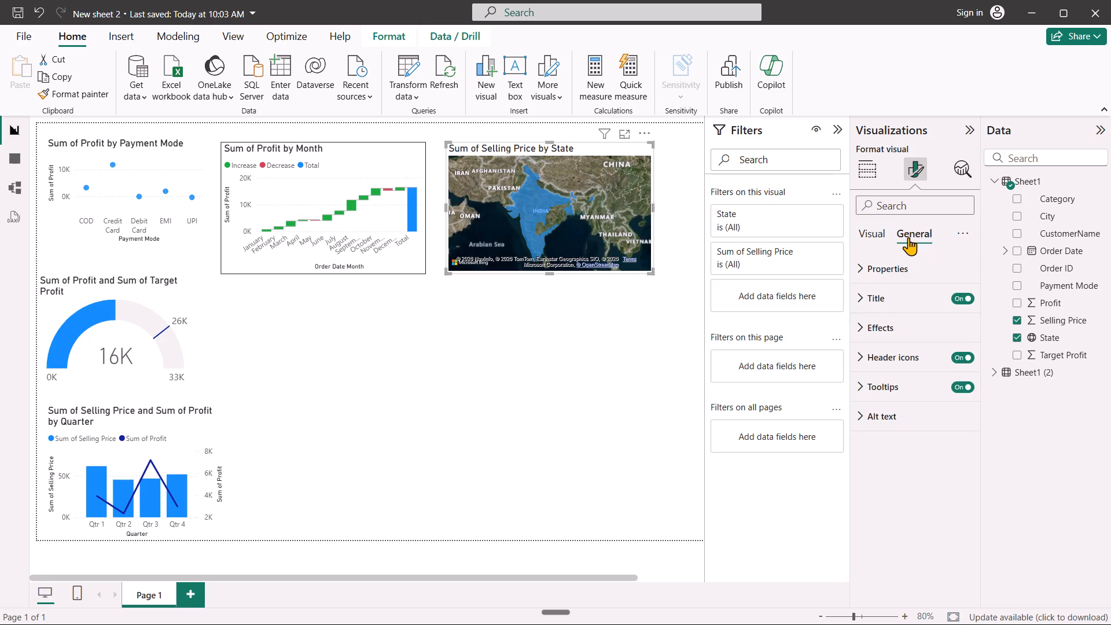
click(876, 225)
click(869, 273)
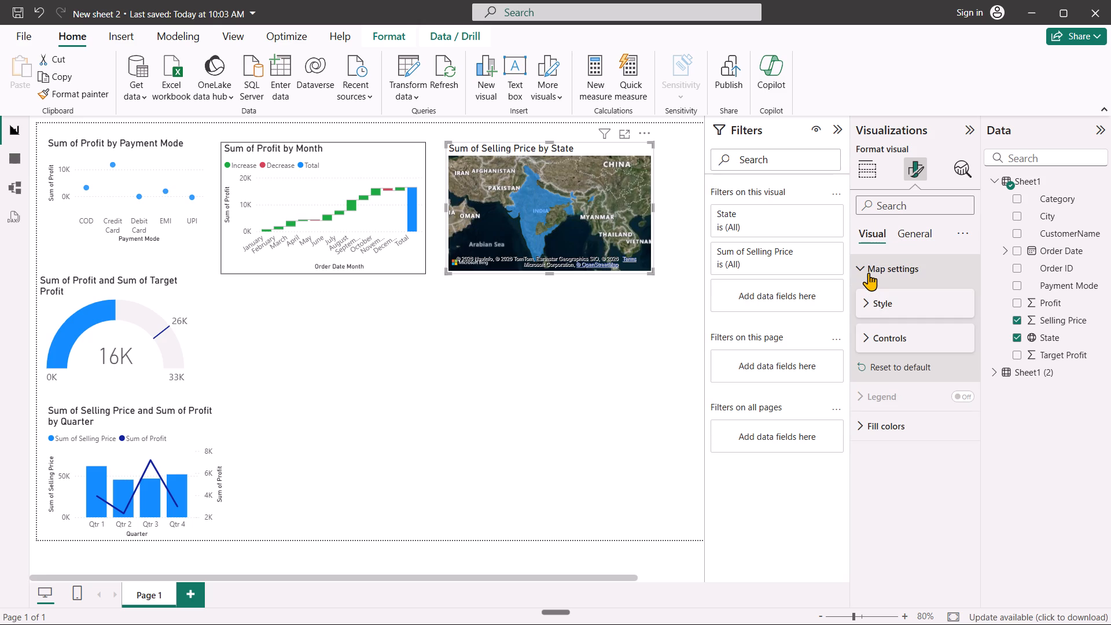
click(871, 336)
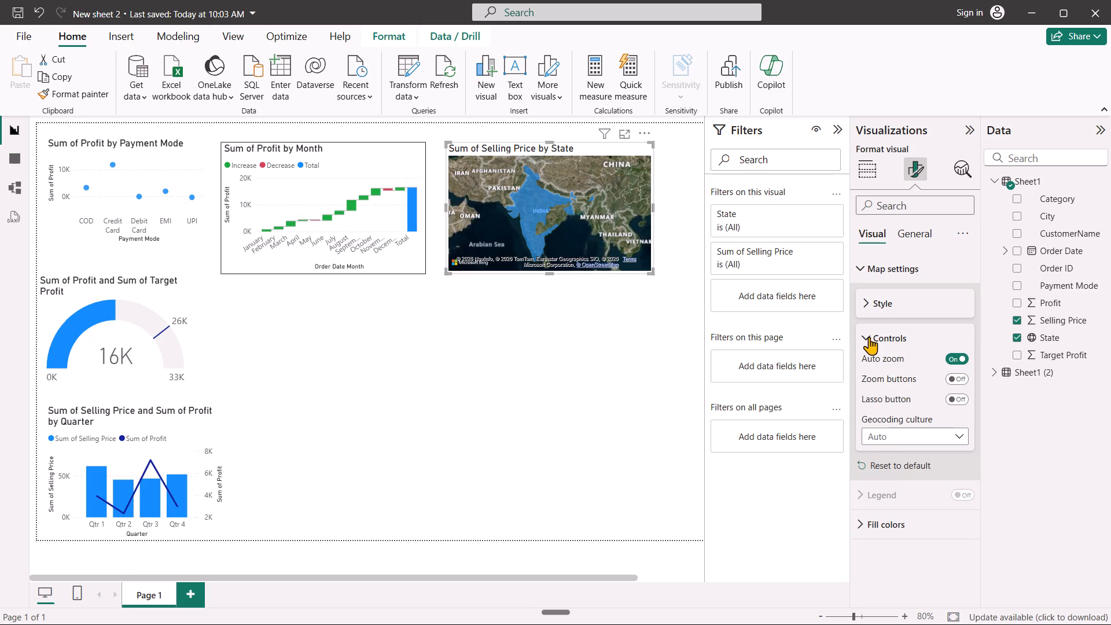
click(868, 337)
click(858, 274)
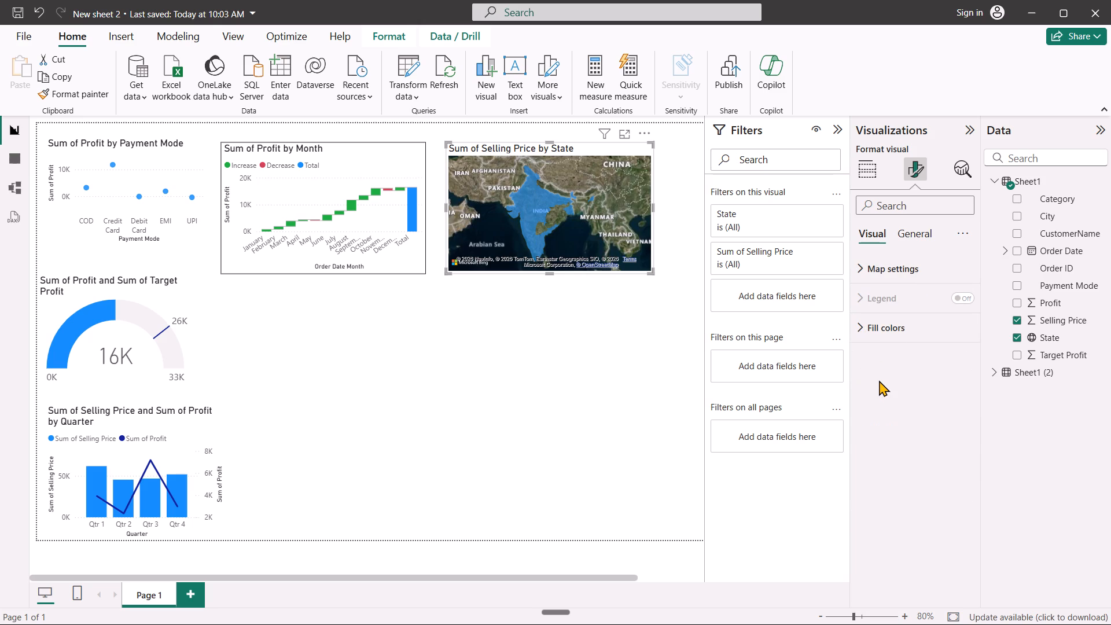
Try light orange as the filled map's default fill color, but settle on a slightly lighter shade of the theme blue.
click(866, 336)
click(893, 401)
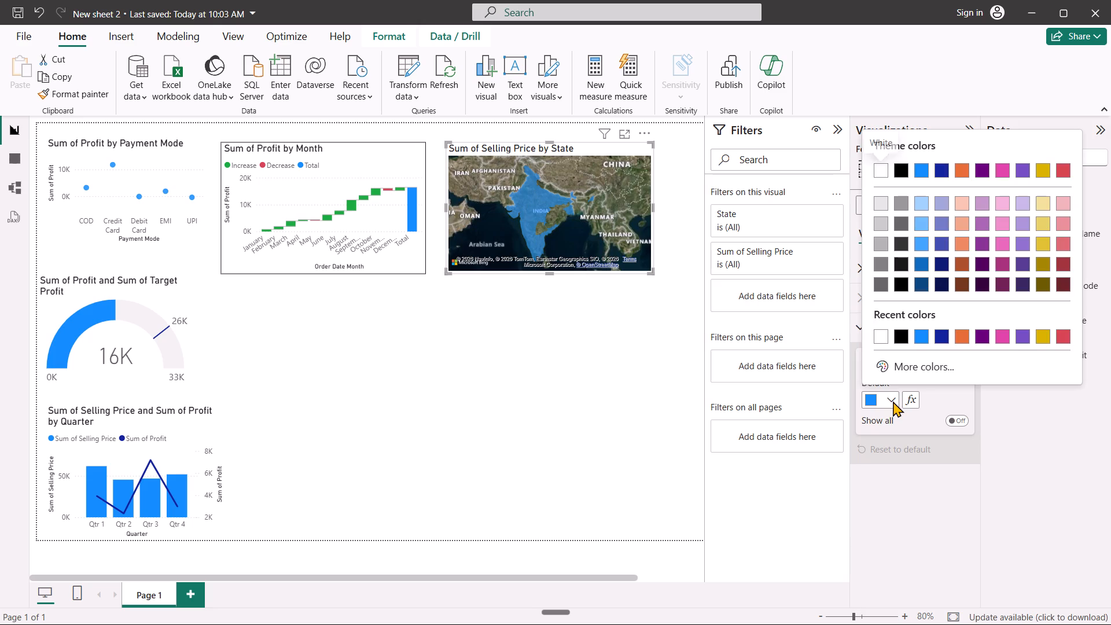
click(959, 225)
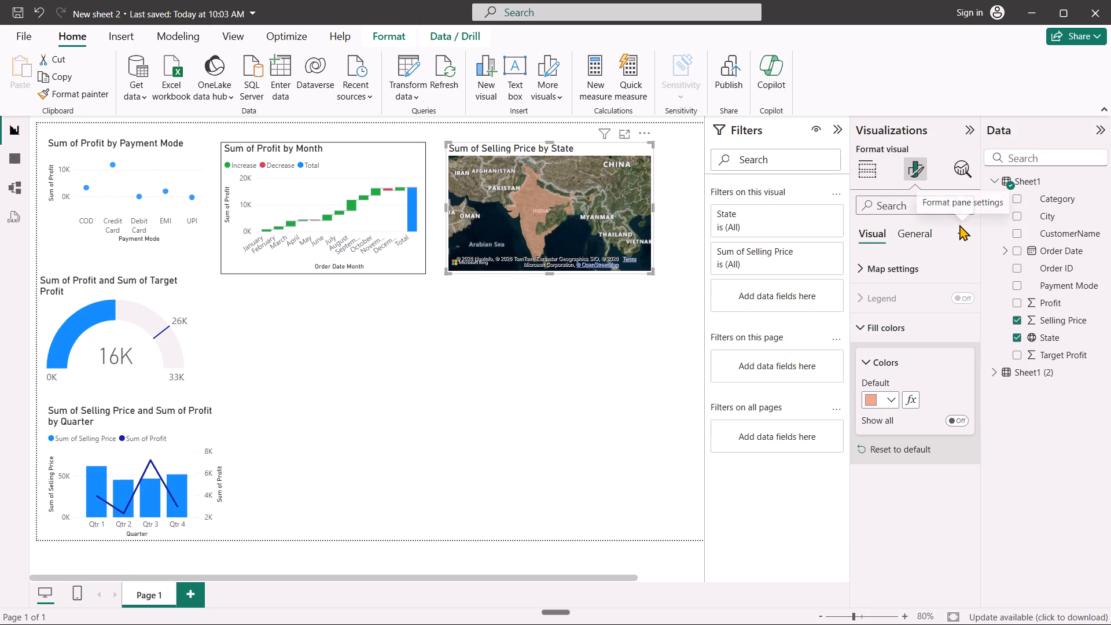
click(893, 400)
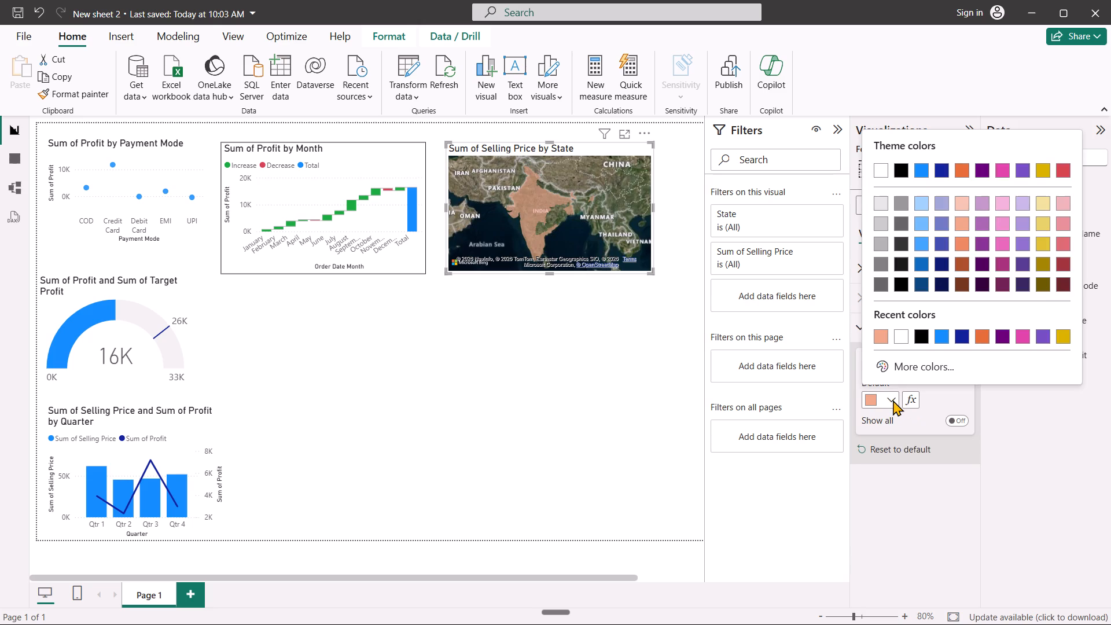
click(921, 246)
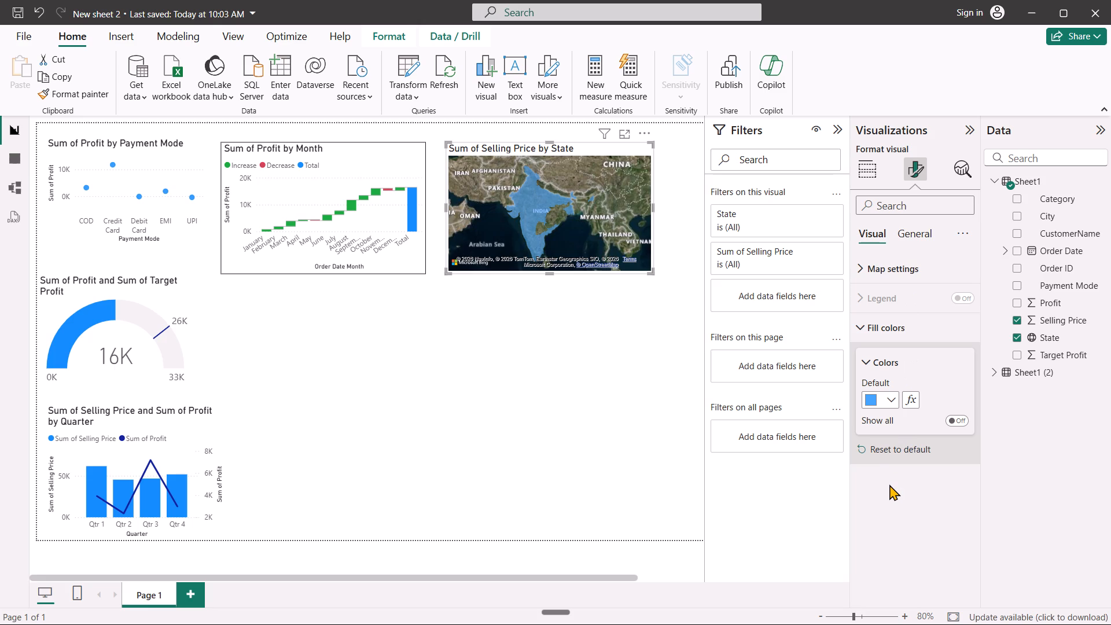
Show all individual state fill colors for the map and set Bihar to orange and Delhi to pale yellow.
click(959, 418)
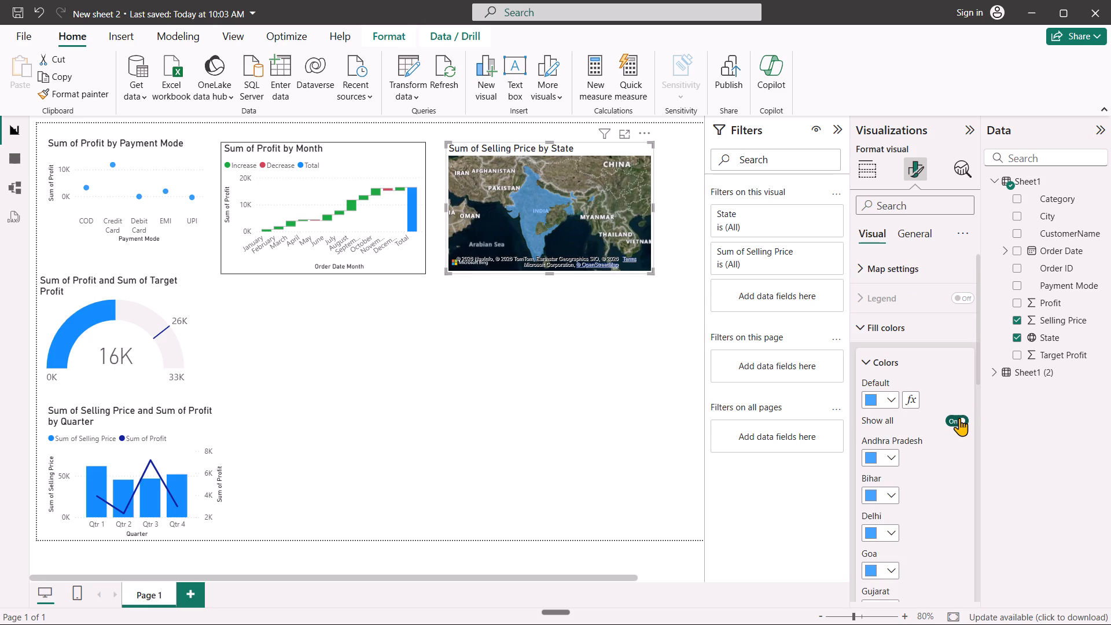
click(893, 492)
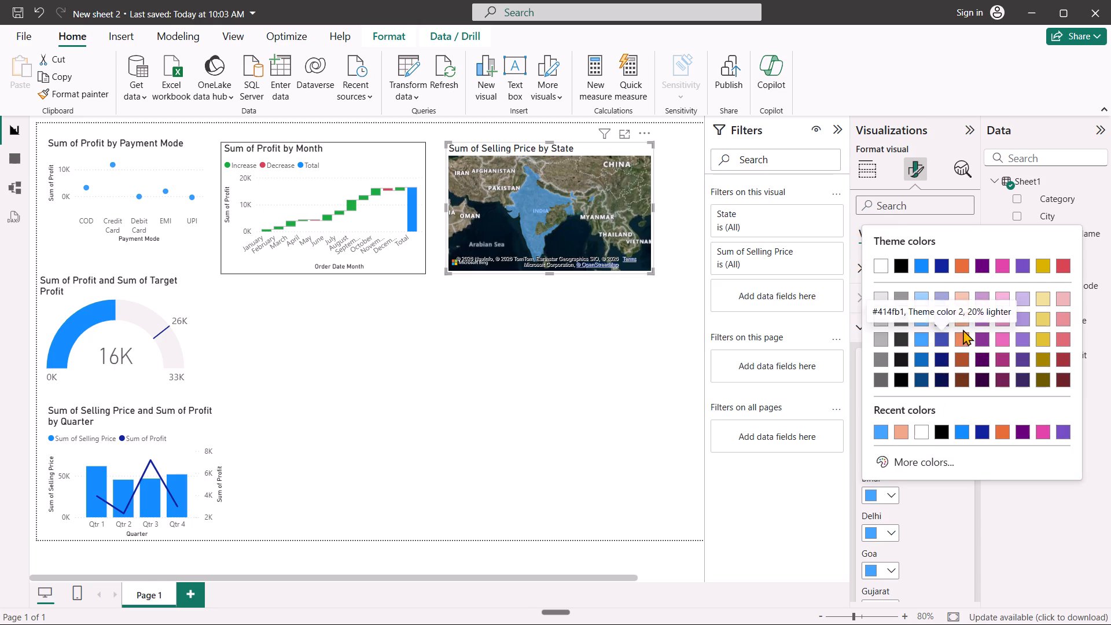
click(960, 339)
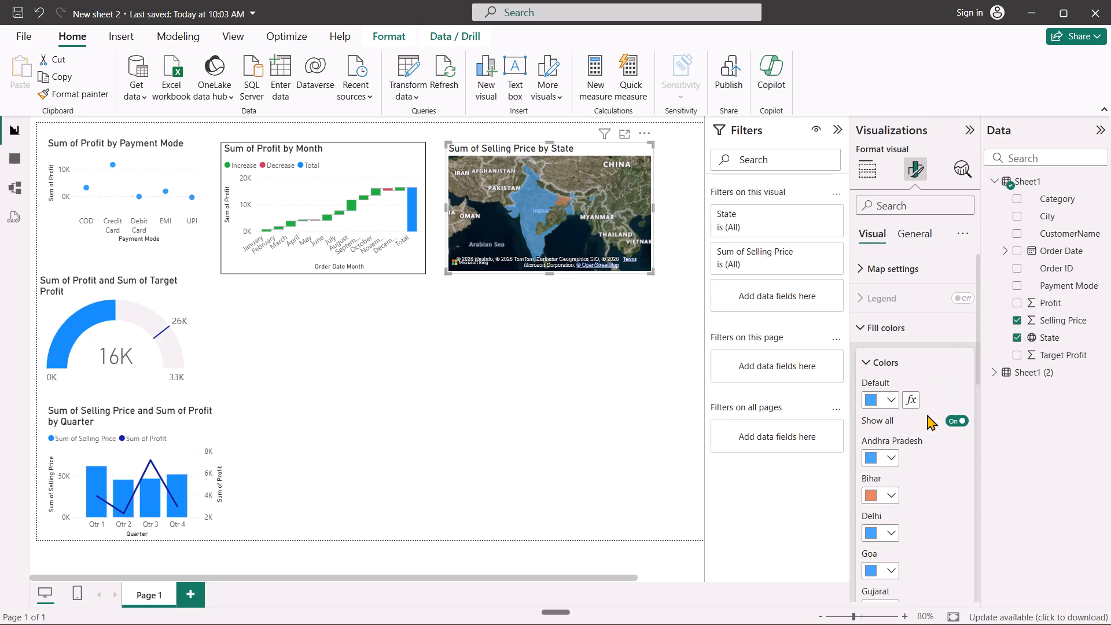
click(891, 530)
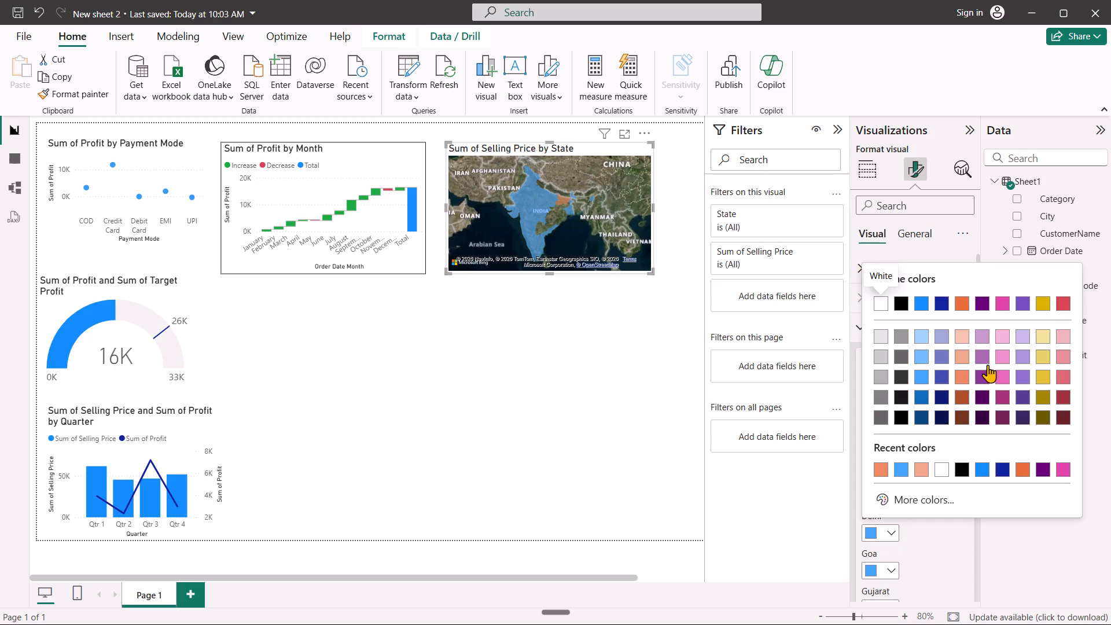
click(1045, 335)
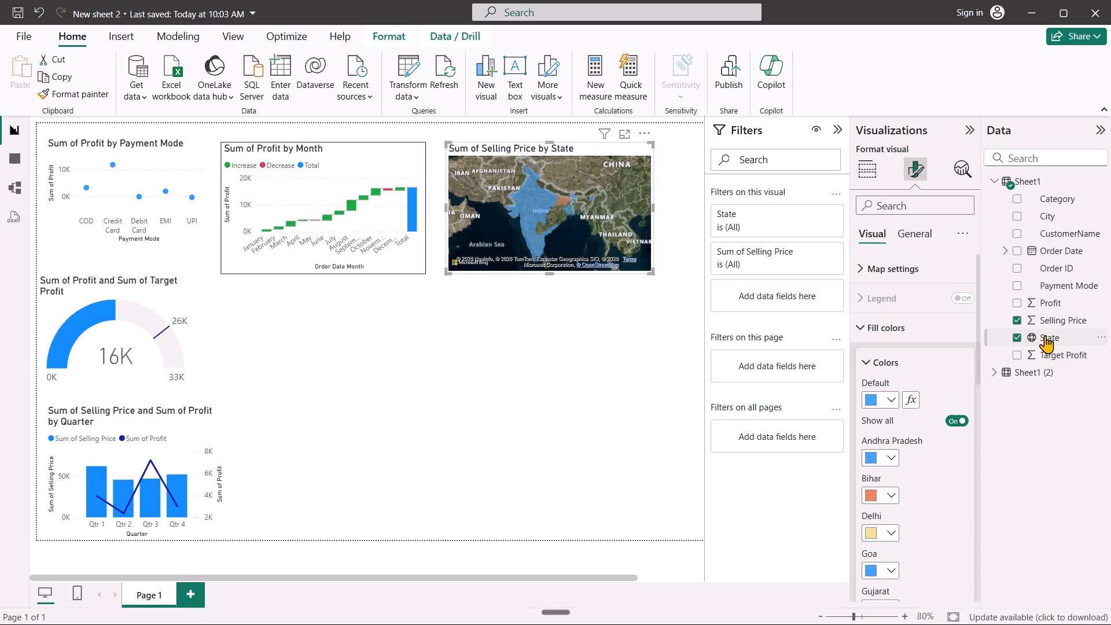
Set Gujarat's fill color to medium yellow and Haryana's to light purple.
scroll(890, 568, down, 1)
click(892, 522)
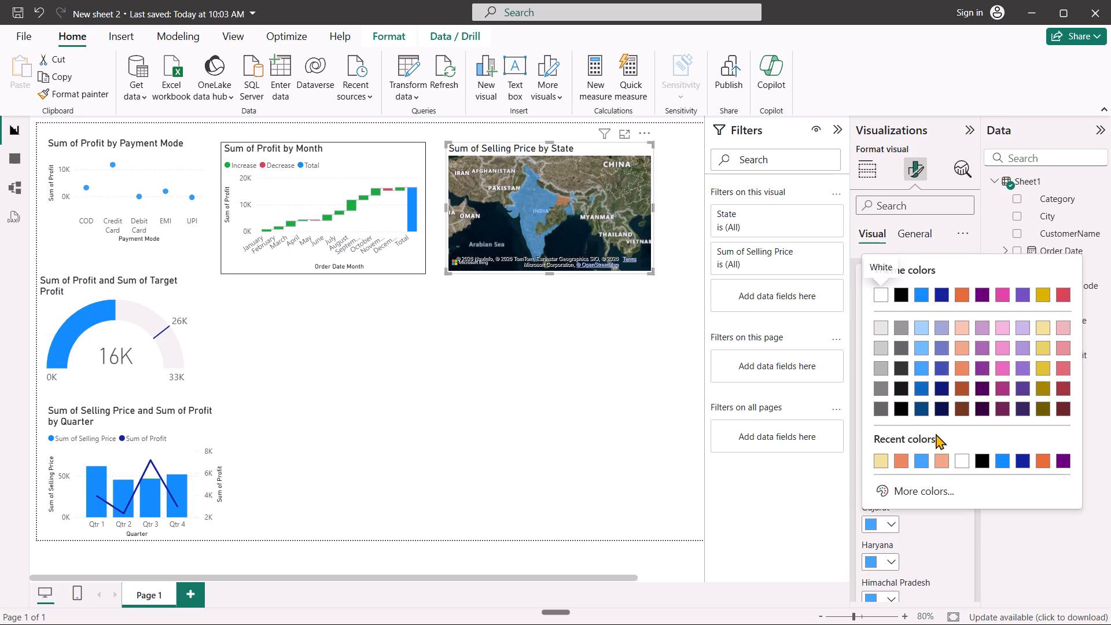
click(1043, 348)
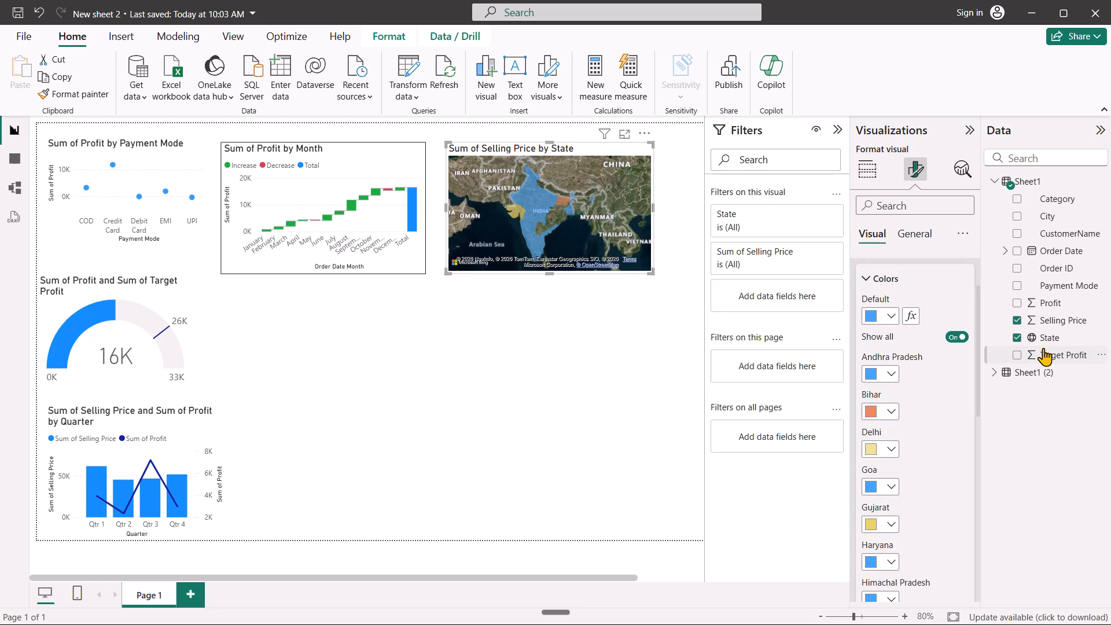
click(889, 560)
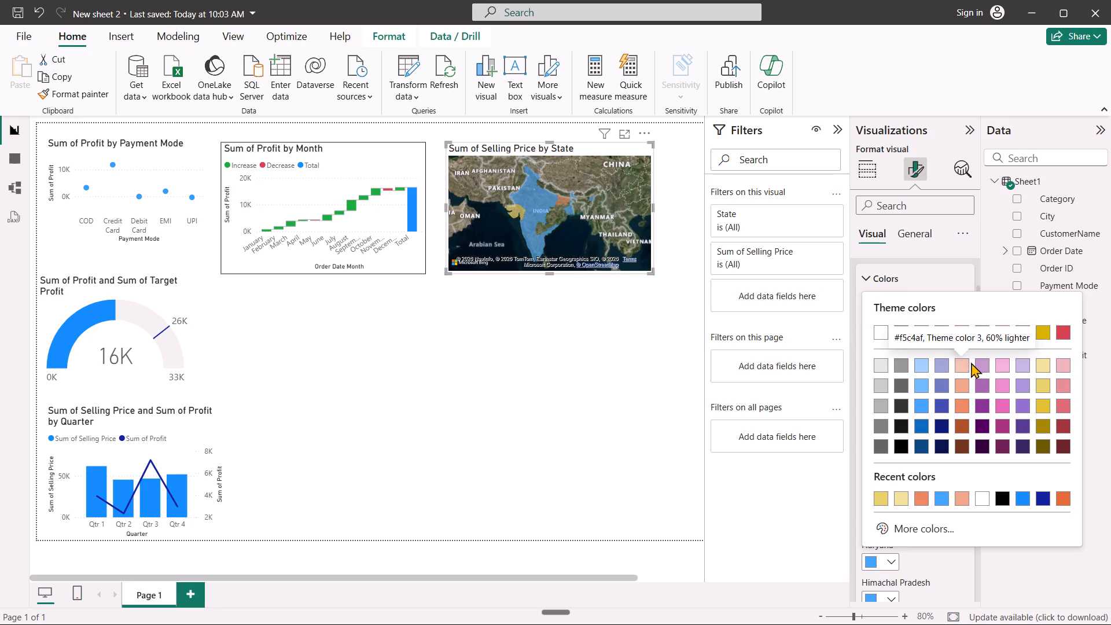
click(978, 363)
Set Jammu and Kashmir's fill color to rust brown and Madhya Pradesh's to light gray.
scroll(926, 453, down, 1)
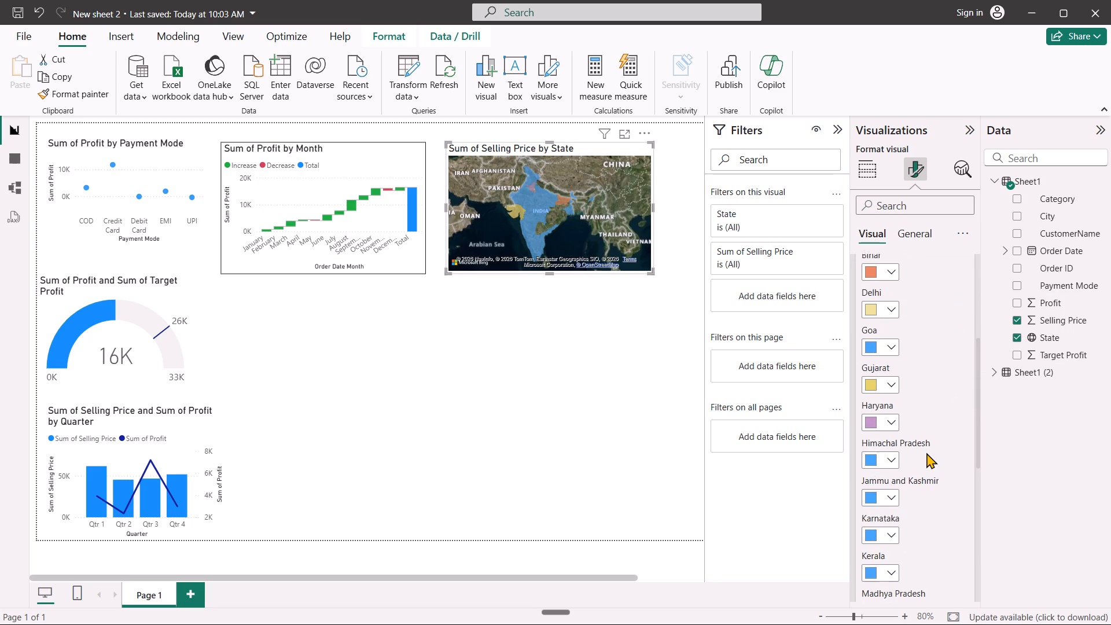
scroll(926, 453, down, 1)
click(892, 491)
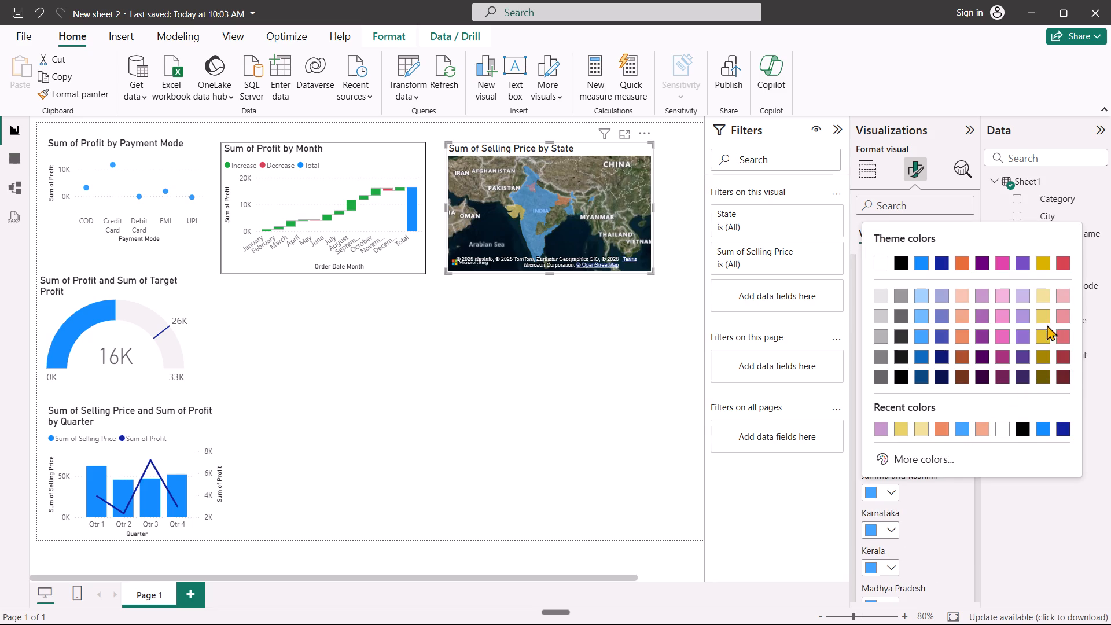
click(967, 359)
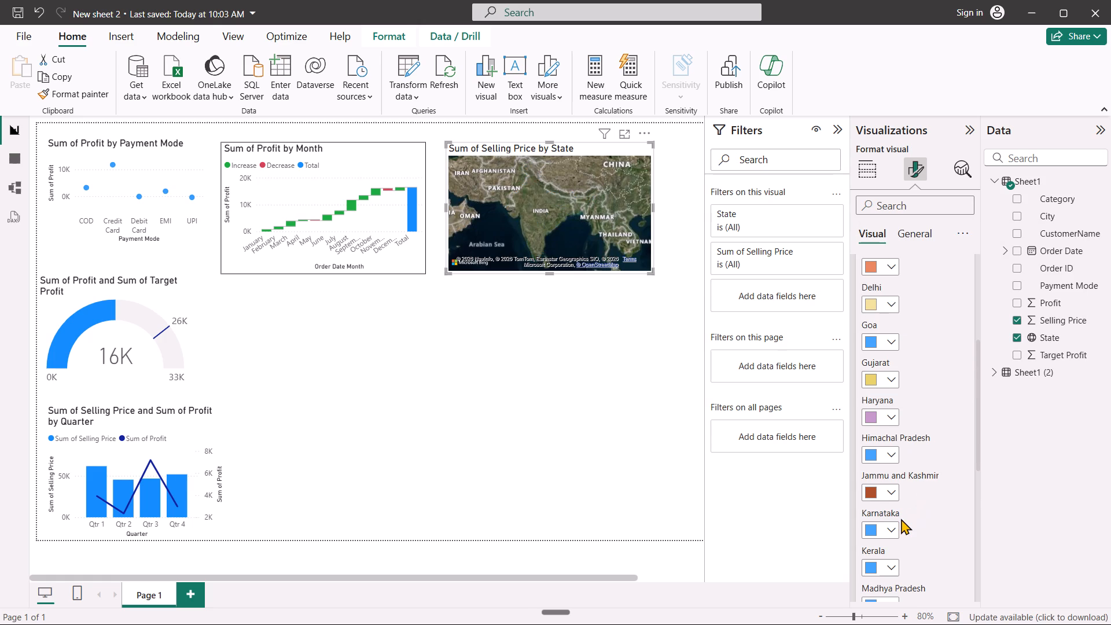
scroll(901, 519, down, 1)
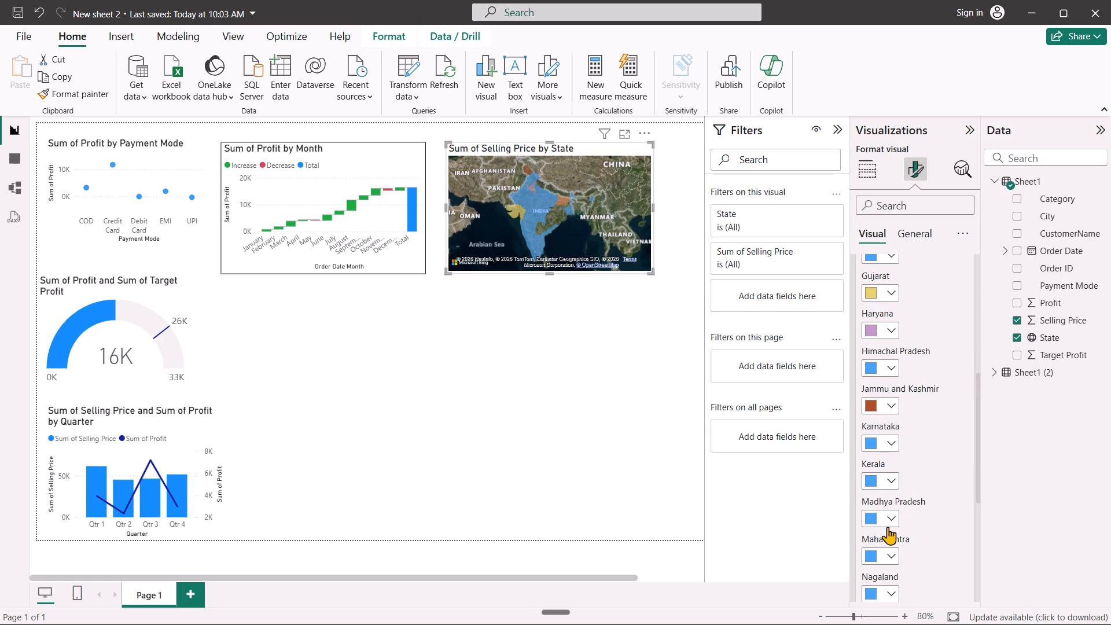
click(888, 517)
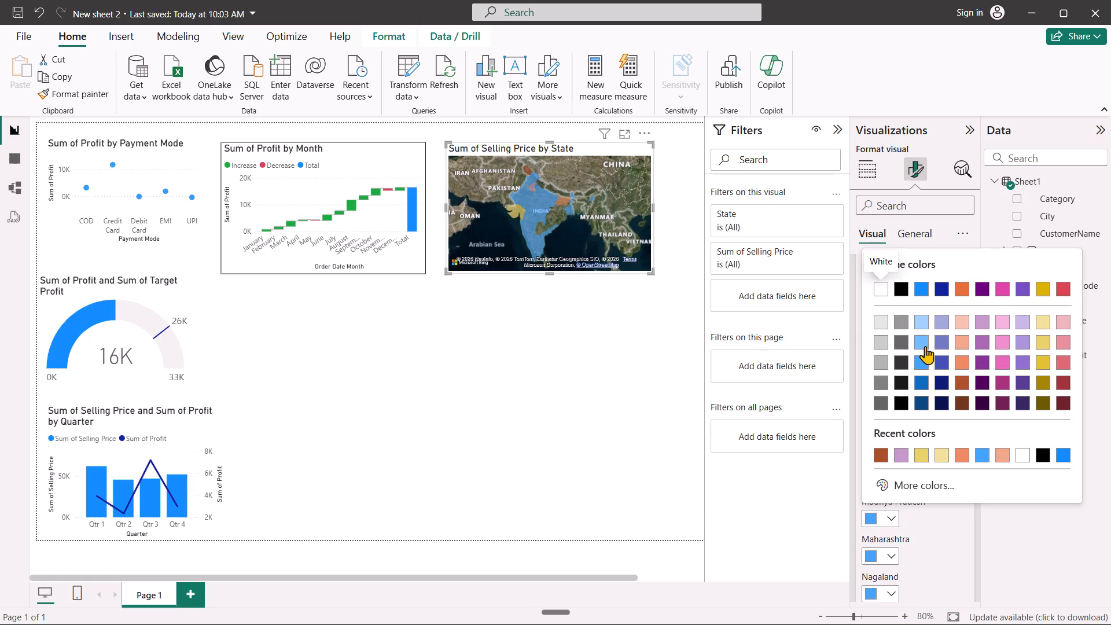
click(880, 325)
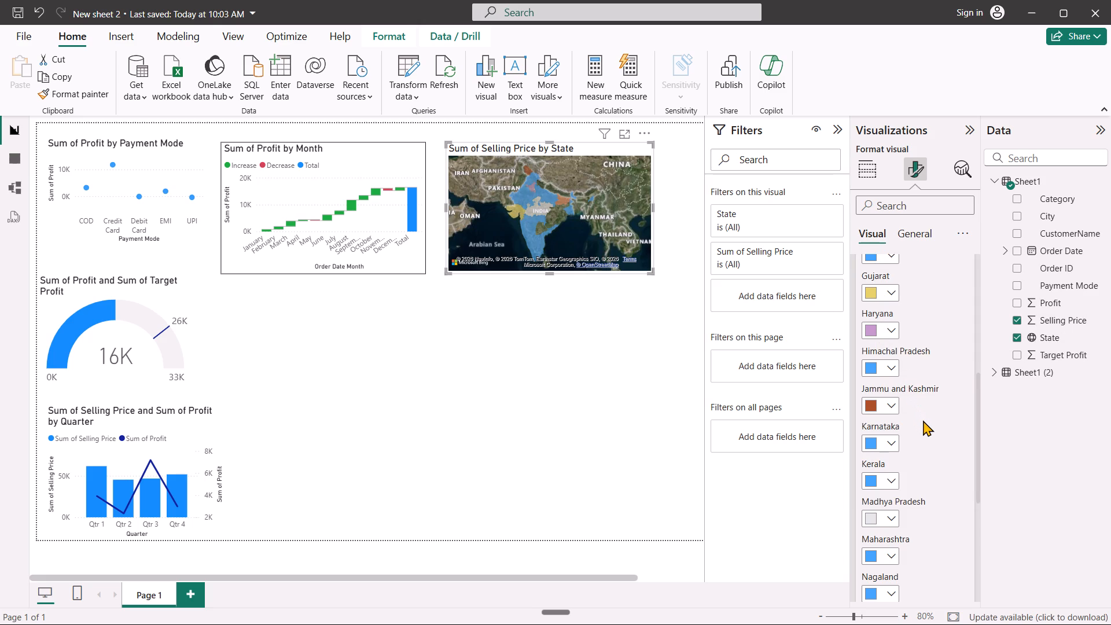
Set Punjab's fill color on the map to dark mustard yellow.
scroll(923, 420, down, 2)
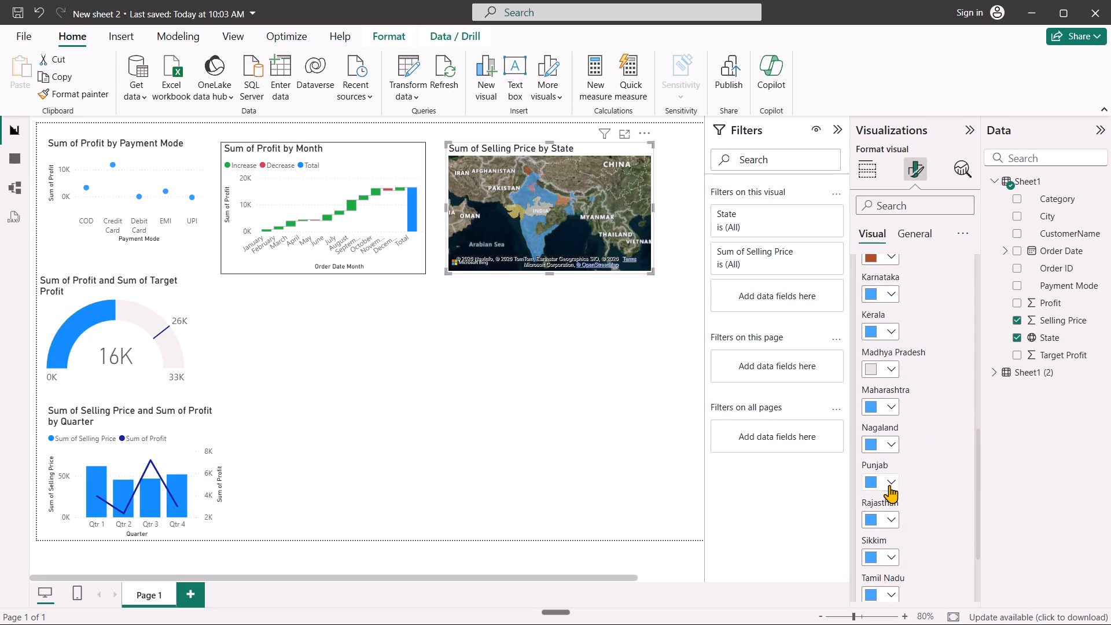
click(889, 484)
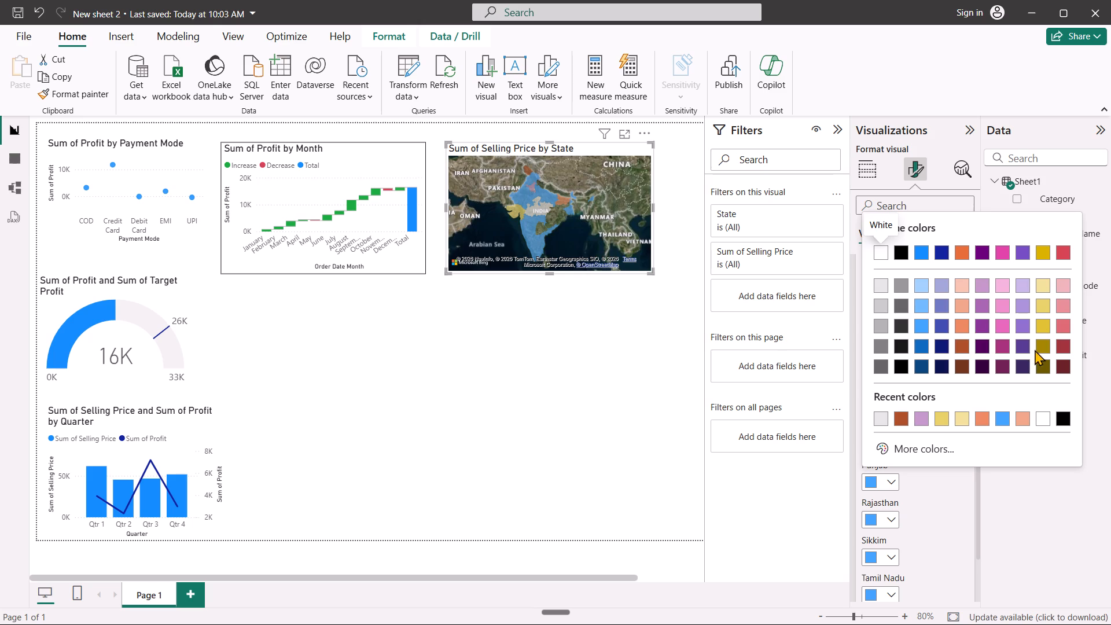
click(1040, 348)
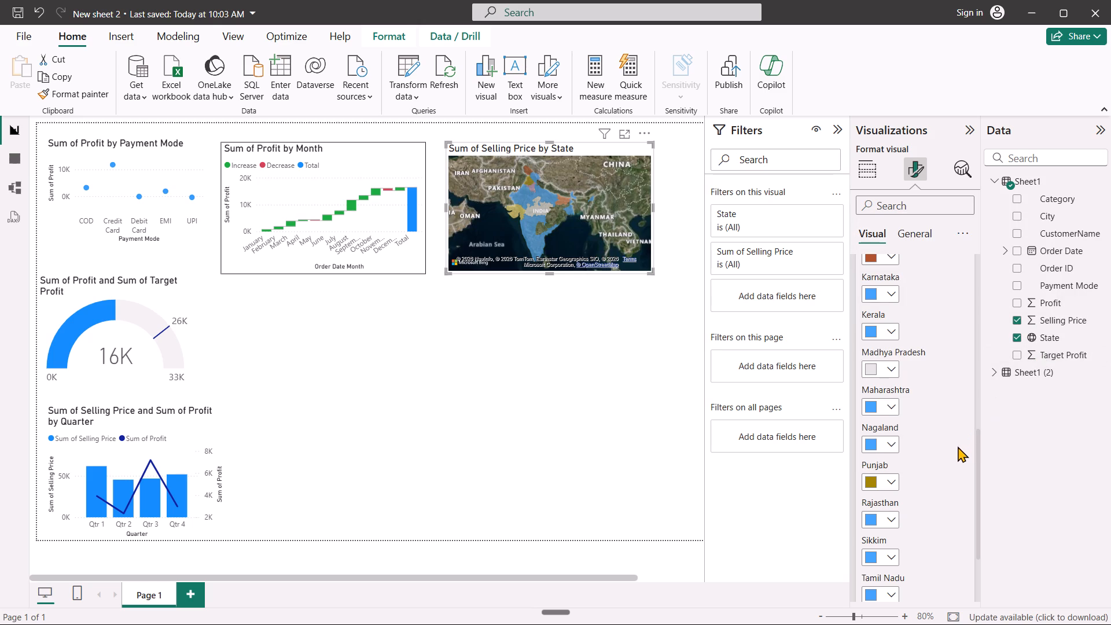
Set Sikkim's fill color on the map to medium purple and Uttar Pradesh's to violet.
scroll(958, 447, down, 1)
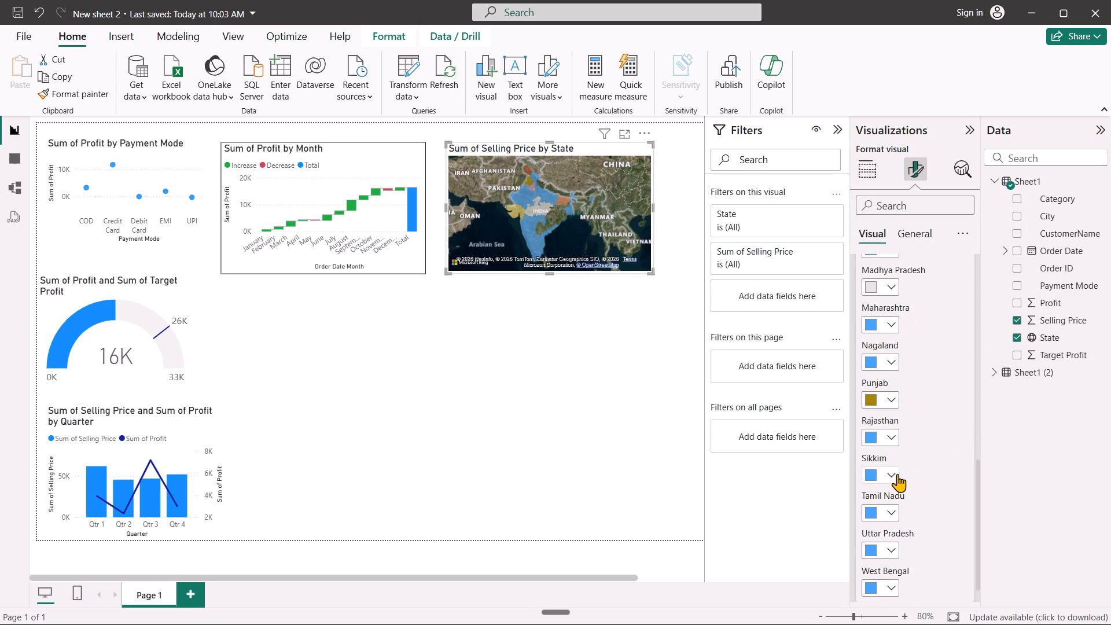
click(896, 474)
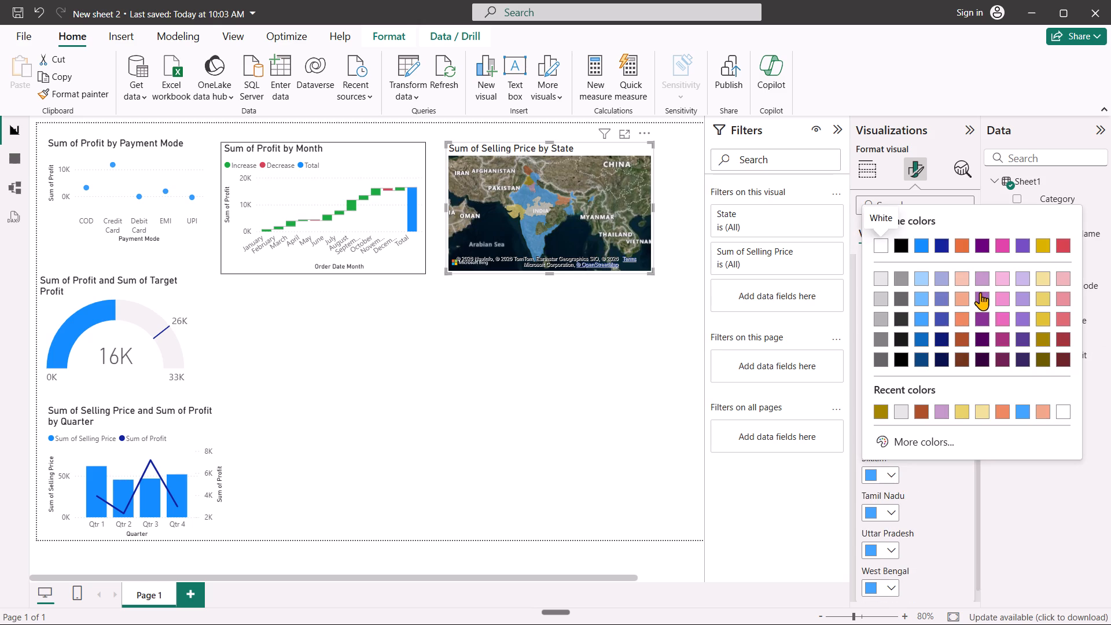
click(980, 295)
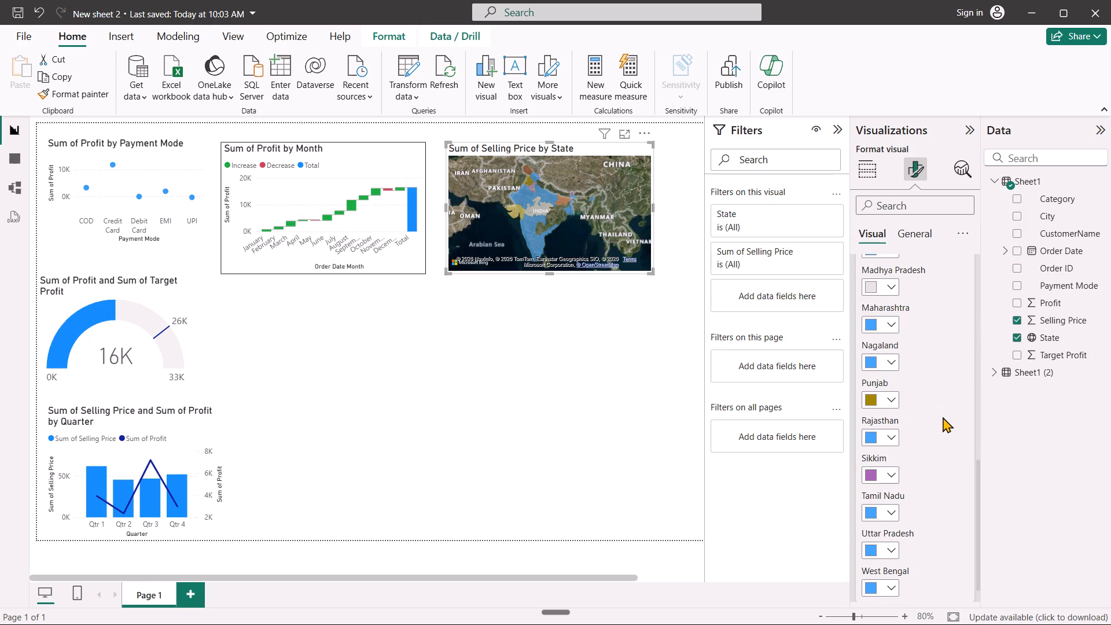
scroll(943, 417, down, 1)
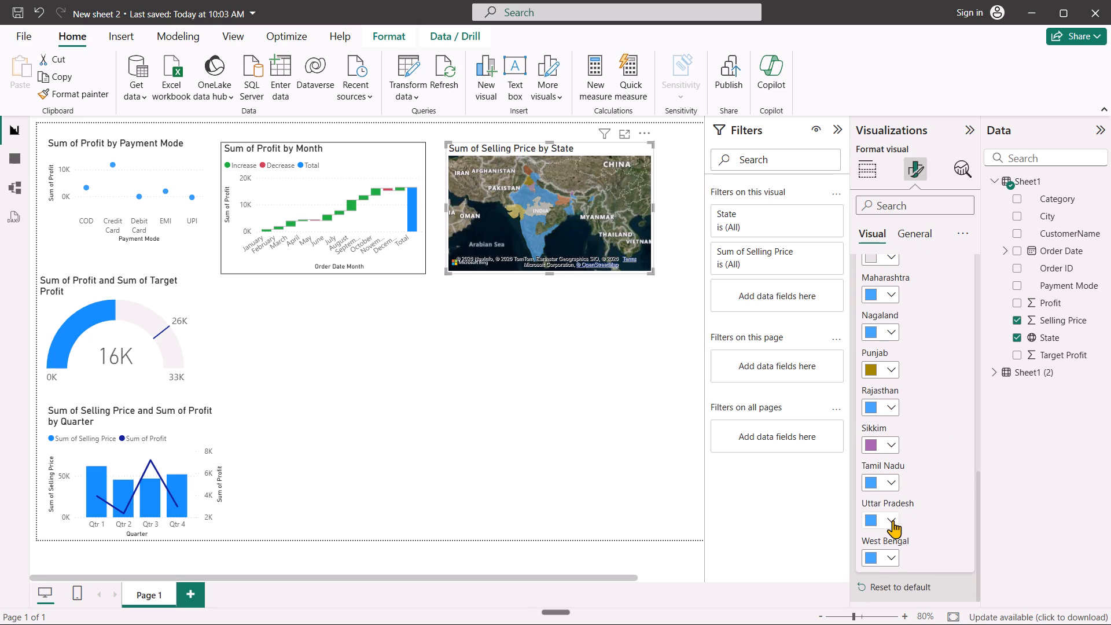
click(893, 520)
click(1022, 293)
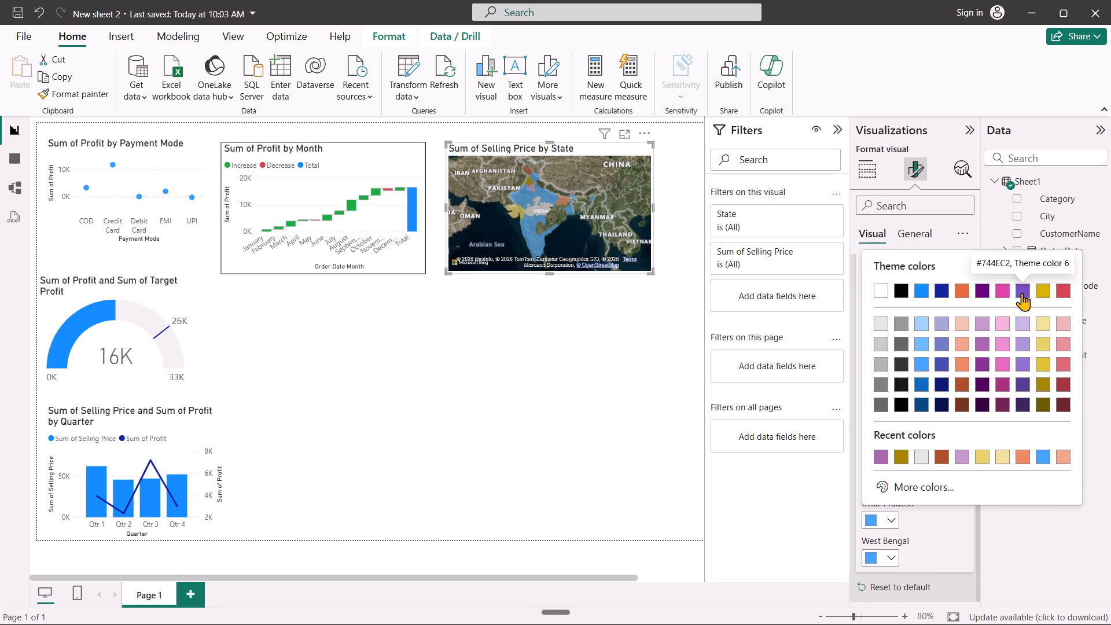
Set West Bengal's fill color on the map to dark purple.
click(893, 556)
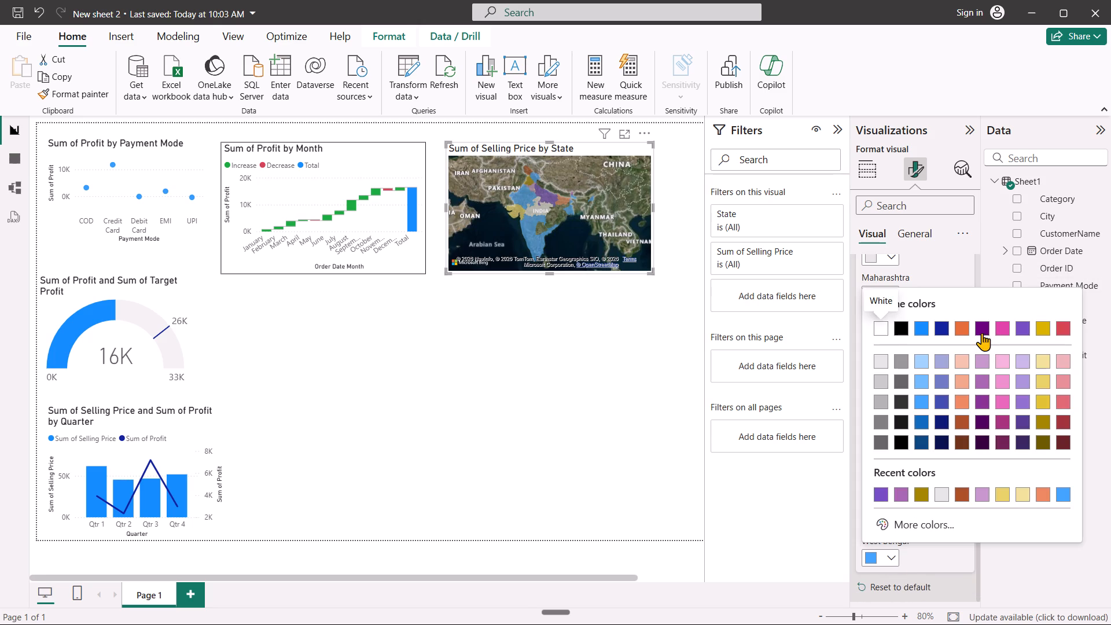
click(981, 331)
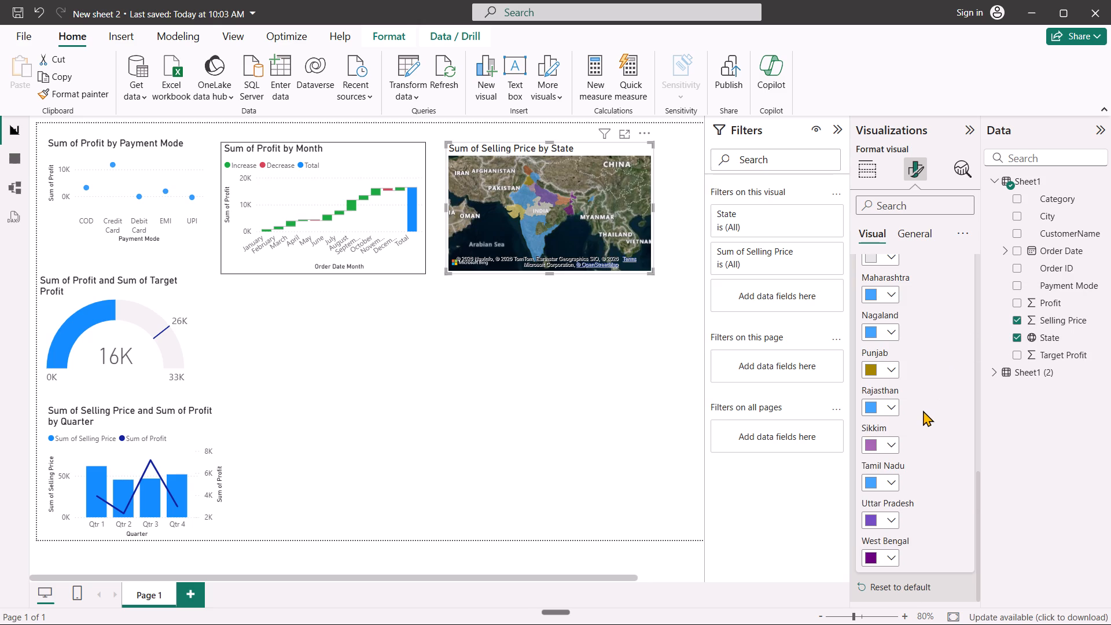
Apply rules-based conditional formatting to the map's default fill color, based on First State, keeping the preset rule.
scroll(927, 295, up, 3)
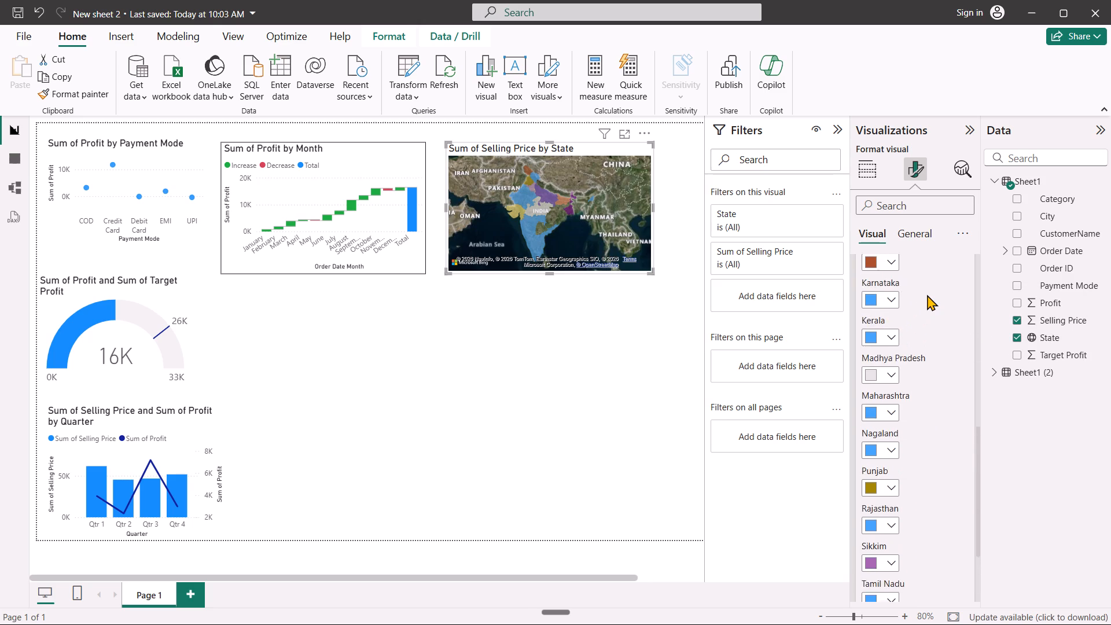
scroll(927, 295, up, 5)
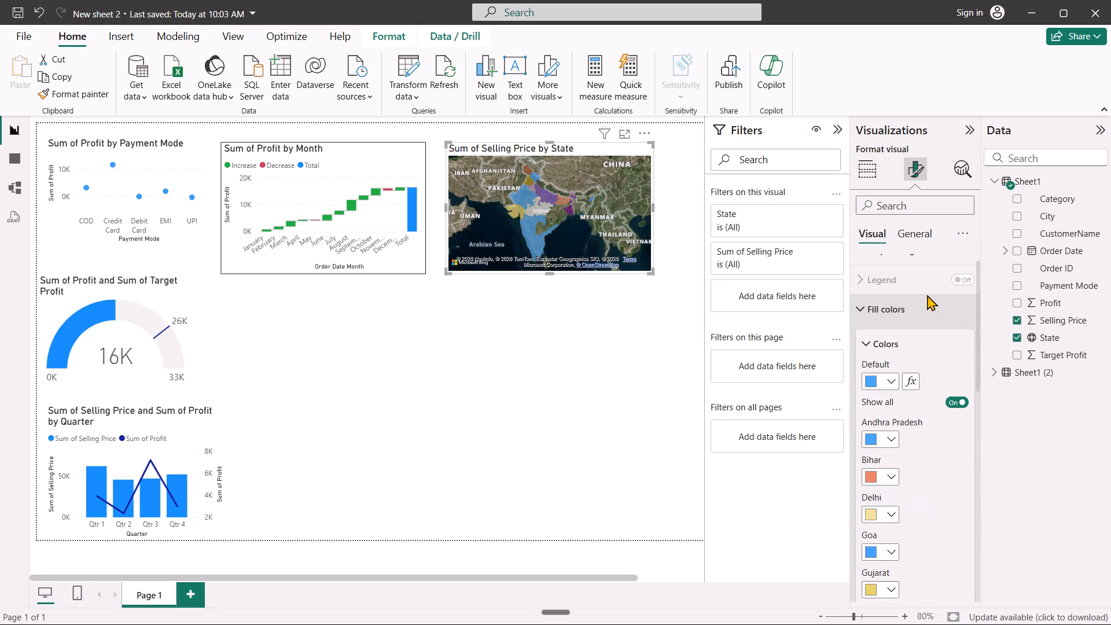
scroll(927, 295, up, 1)
click(910, 403)
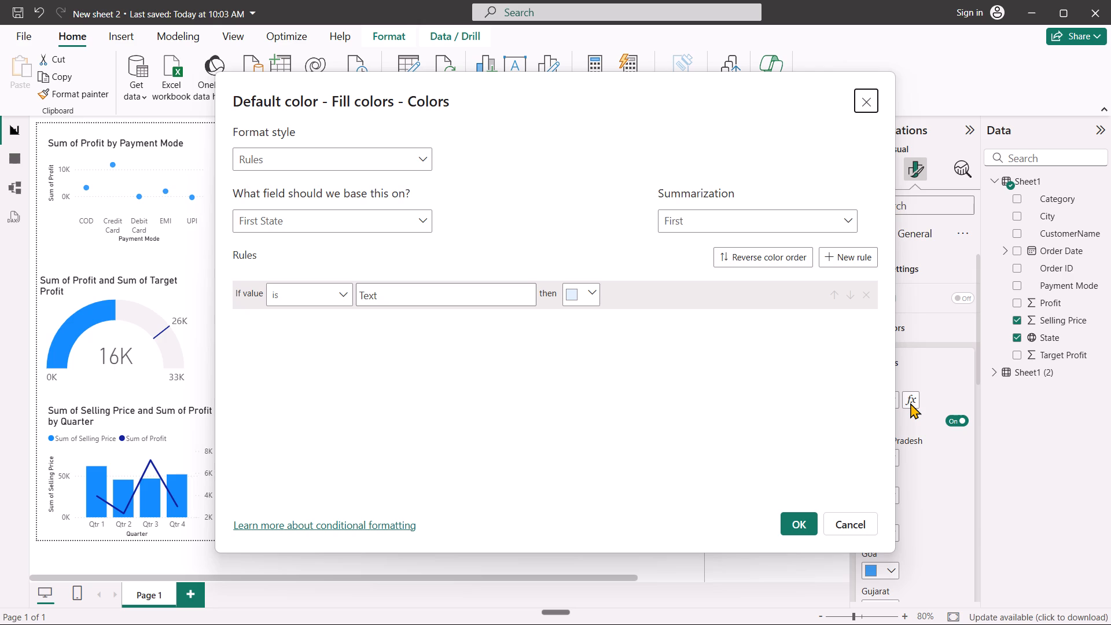
click(800, 528)
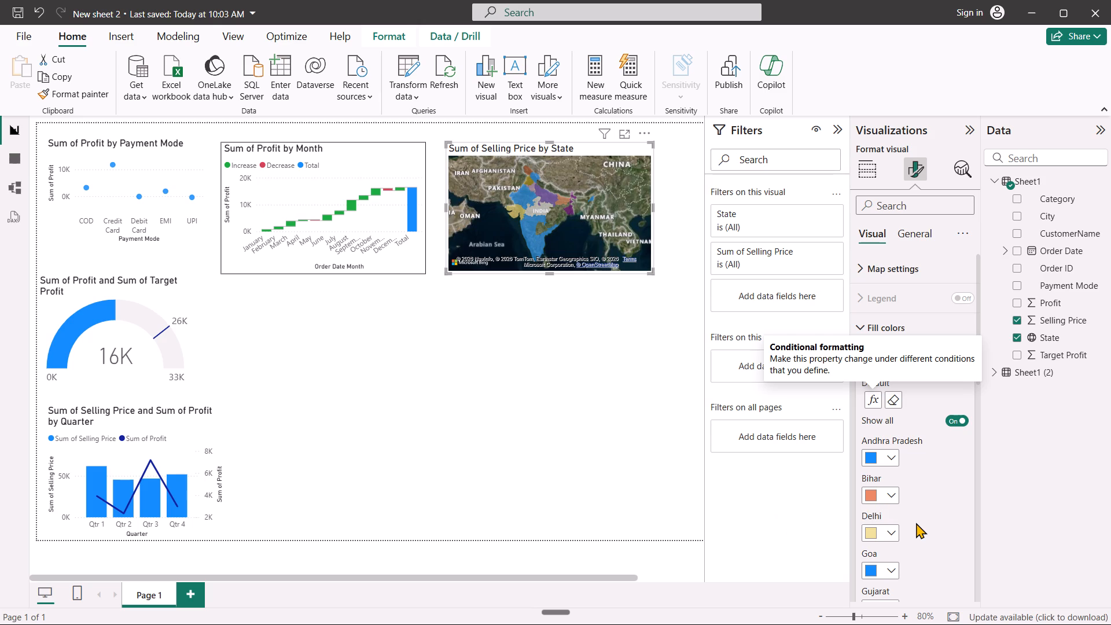
Set Goa's fill color on the map to black and Himachal Pradesh's to red.
scroll(916, 523, down, 1)
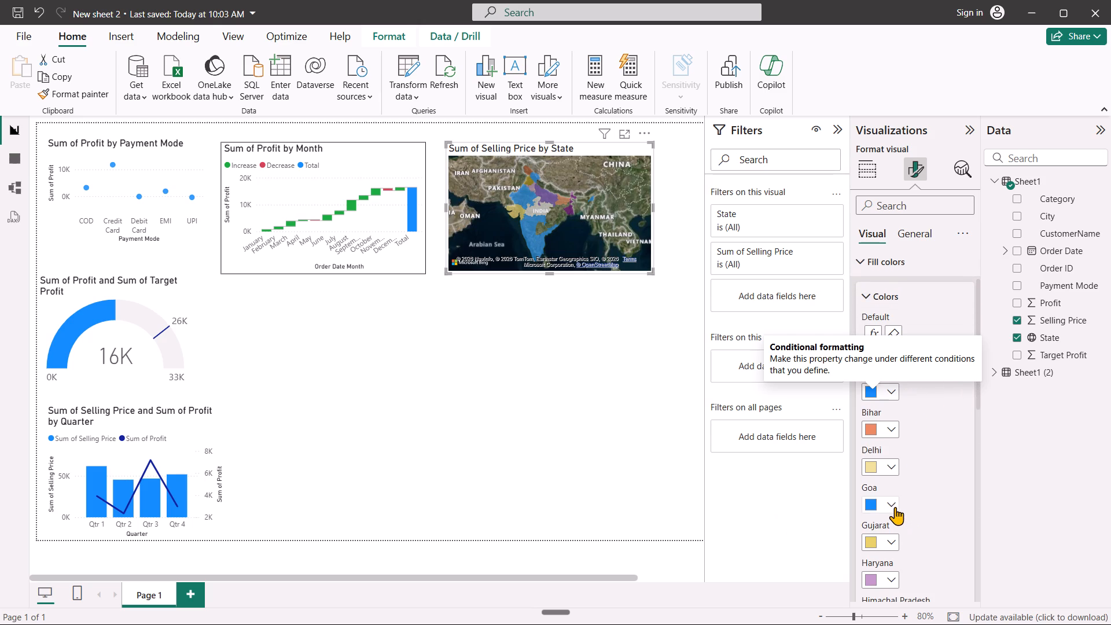
click(894, 506)
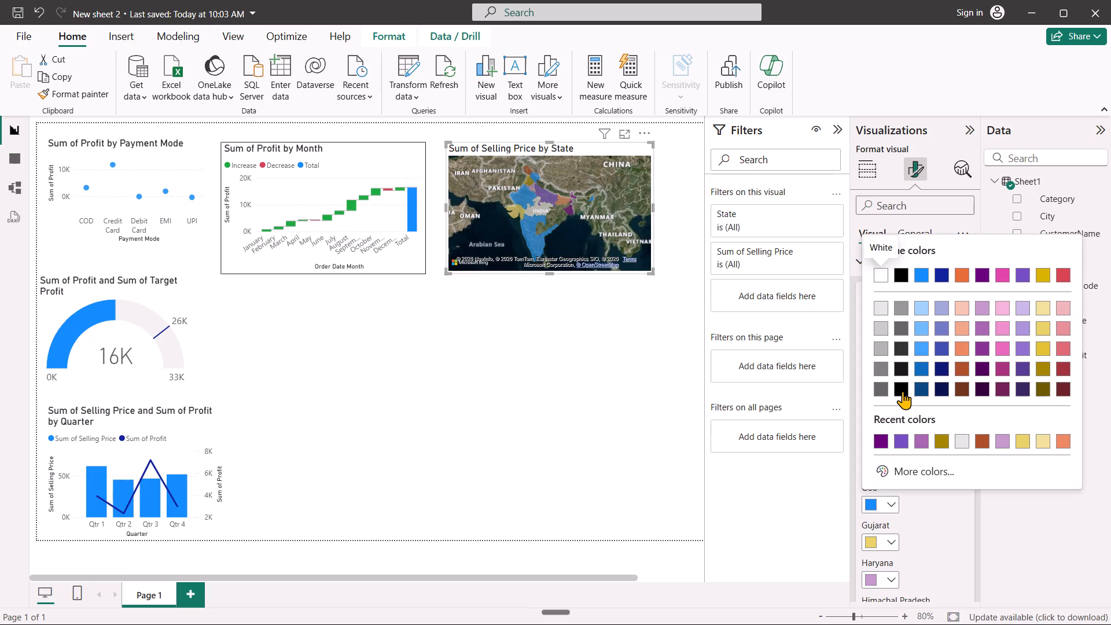
click(903, 390)
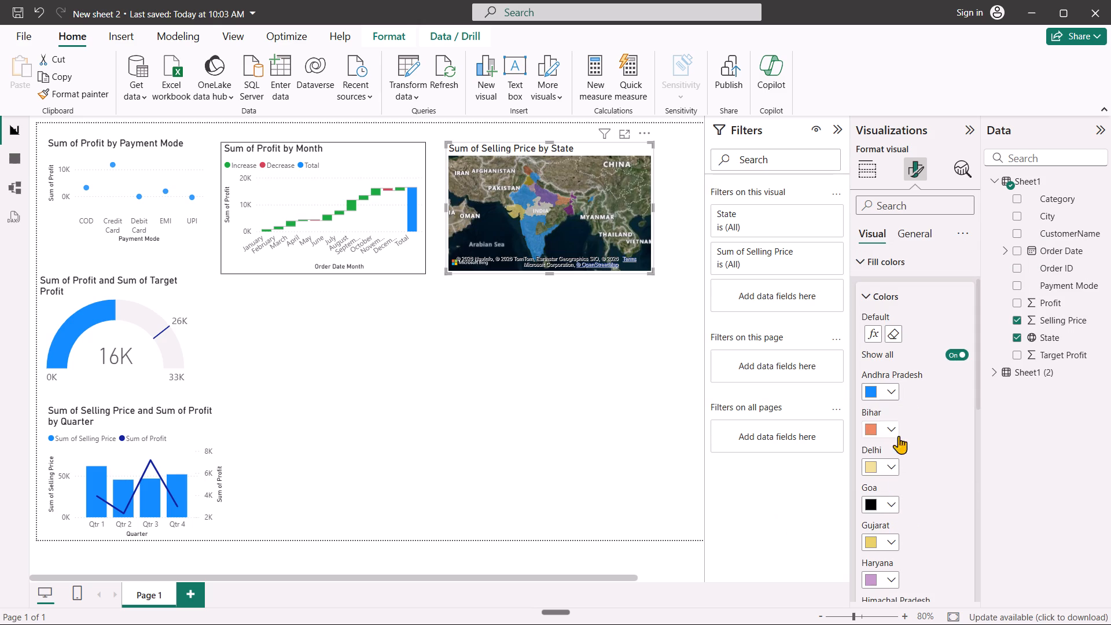
scroll(899, 470, down, 2)
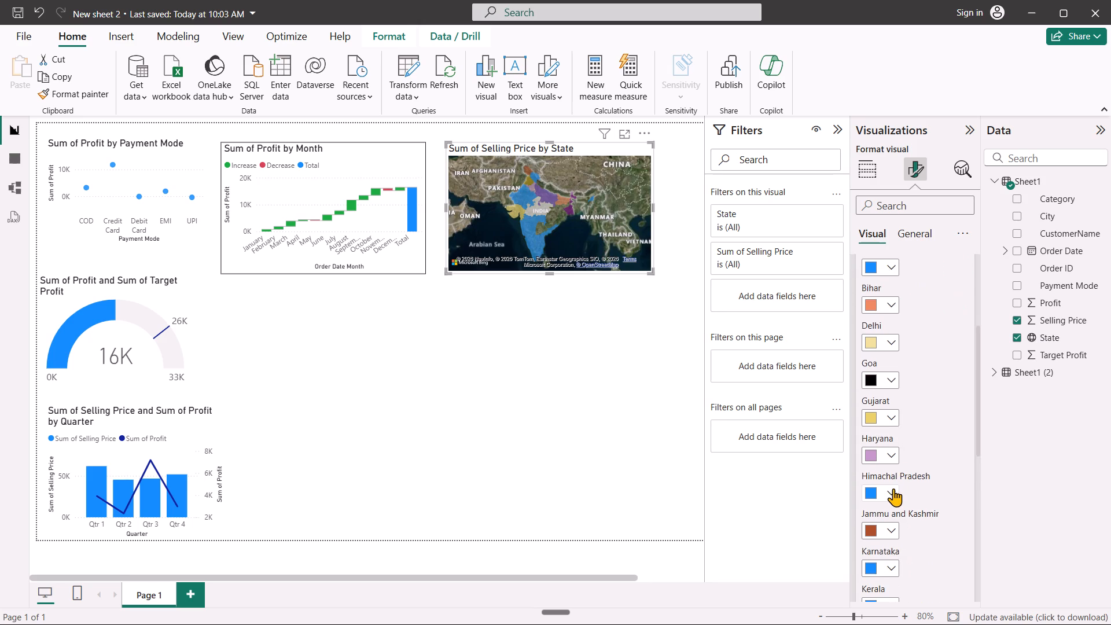
click(893, 489)
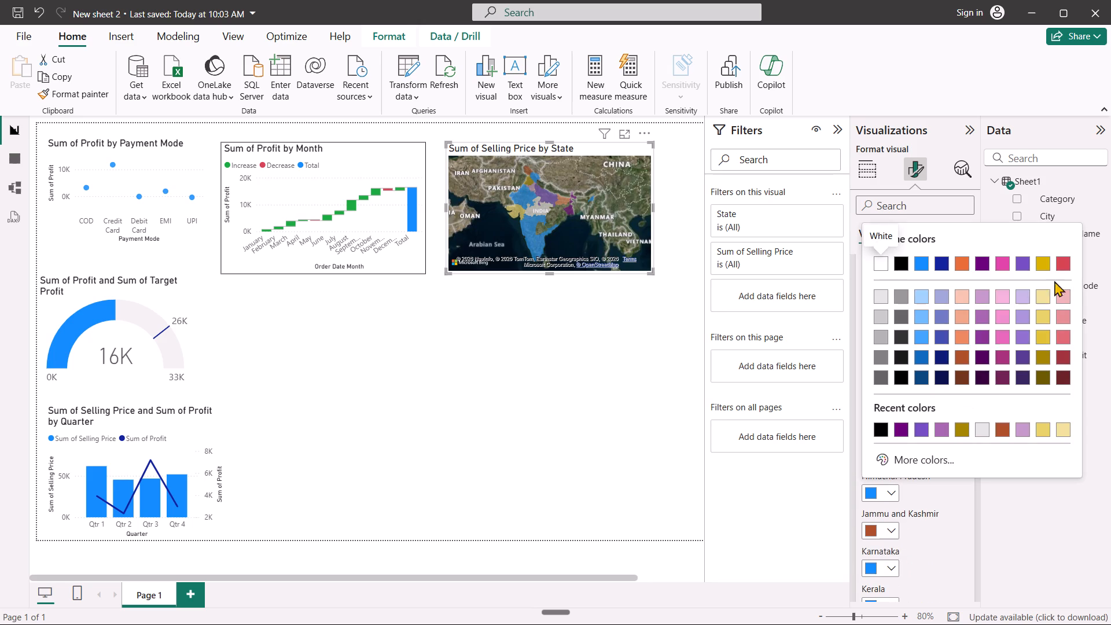
click(1062, 262)
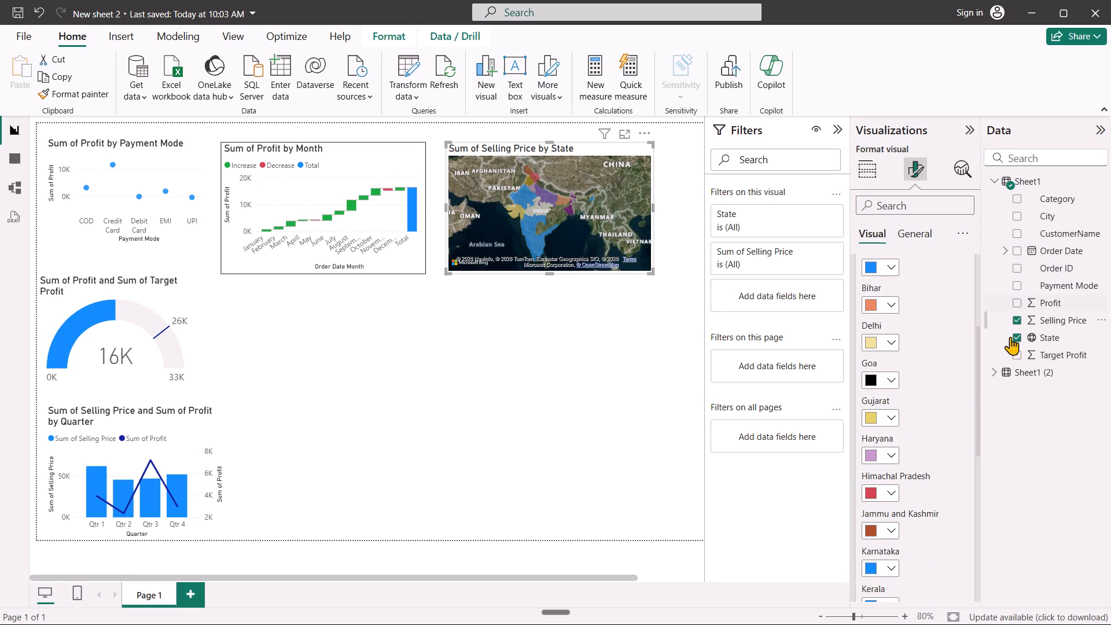
Set Kerala's fill color on the map to light periwinkle and Maharashtra's to bright pink.
scroll(937, 448, down, 1)
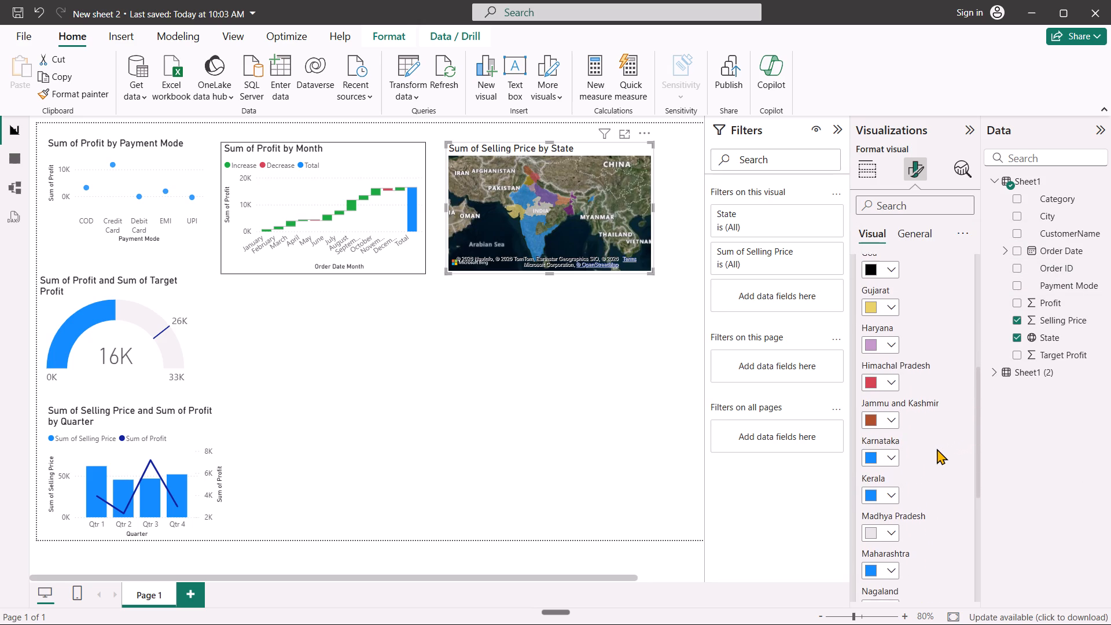
scroll(937, 448, down, 1)
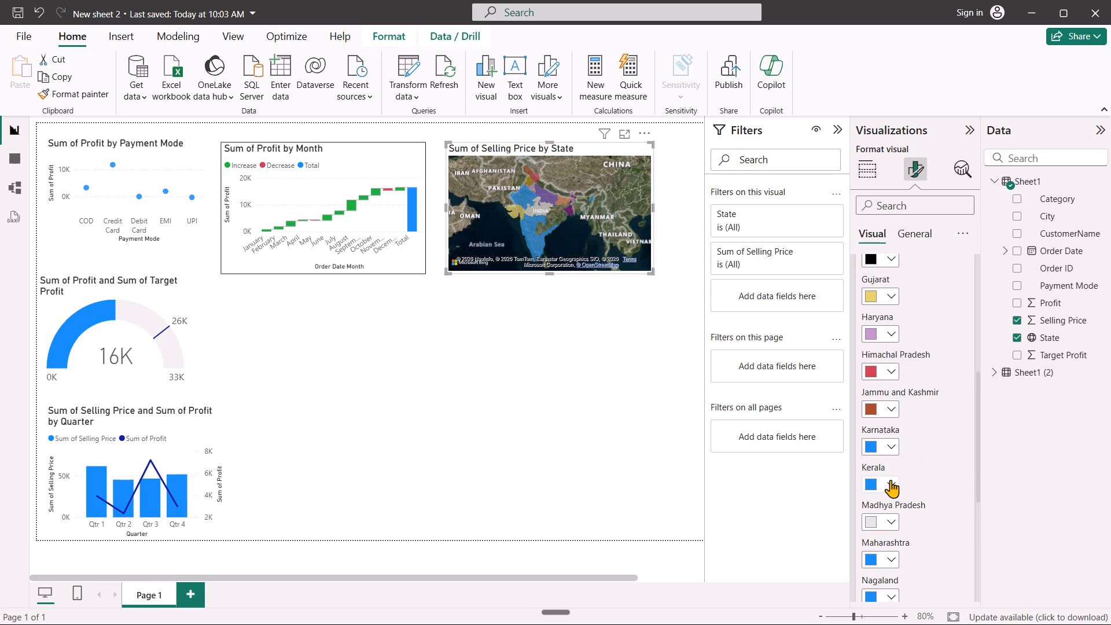
click(891, 480)
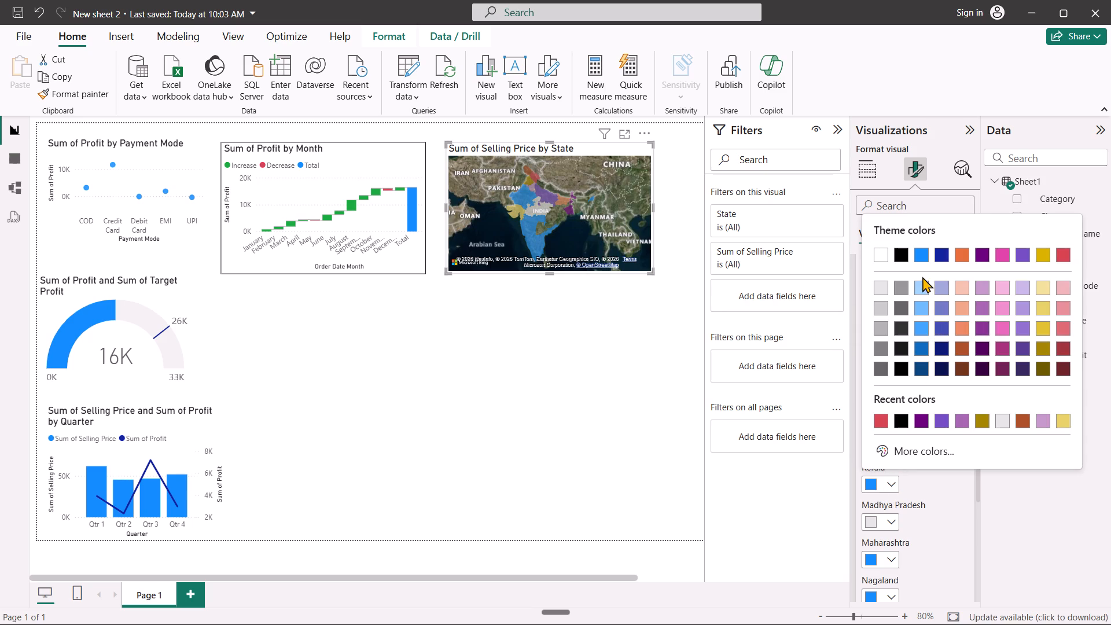
click(941, 287)
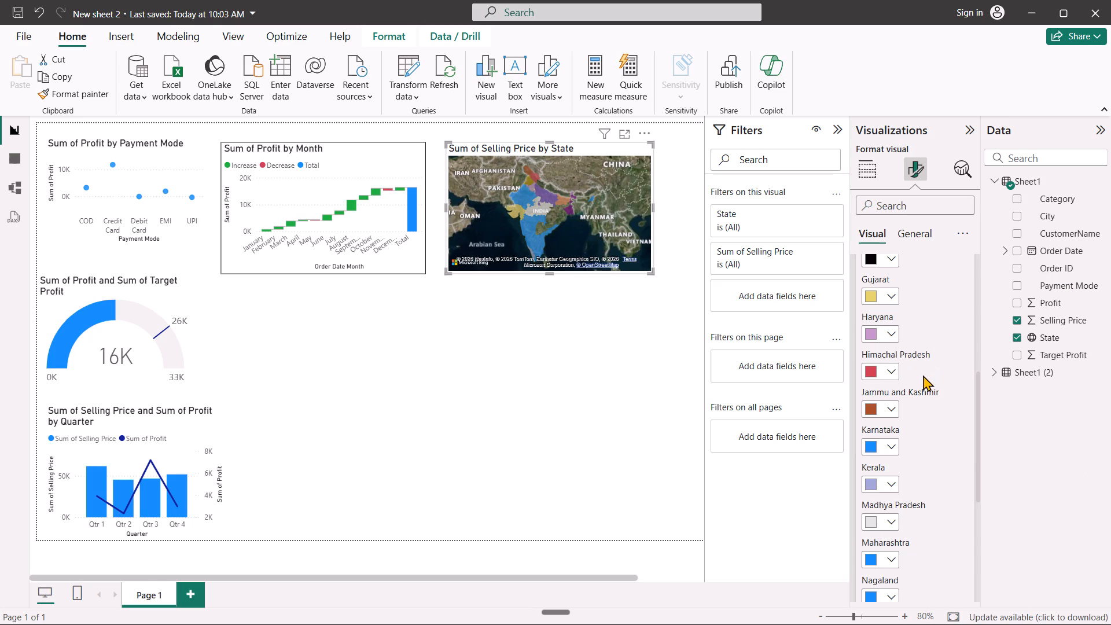
scroll(923, 375, down, 2)
click(893, 421)
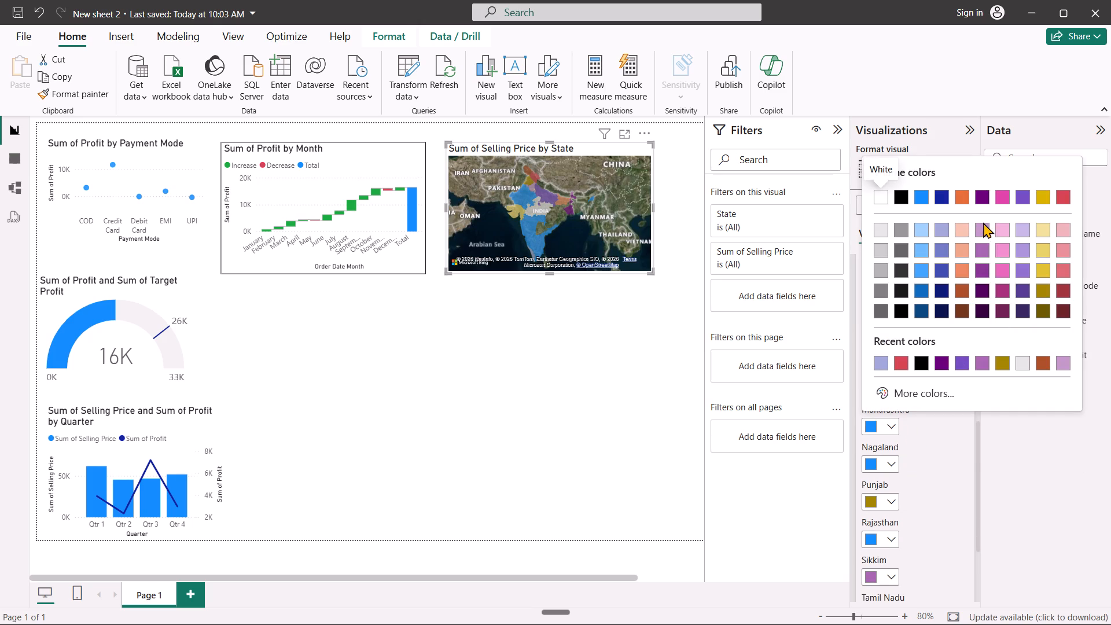
click(1007, 198)
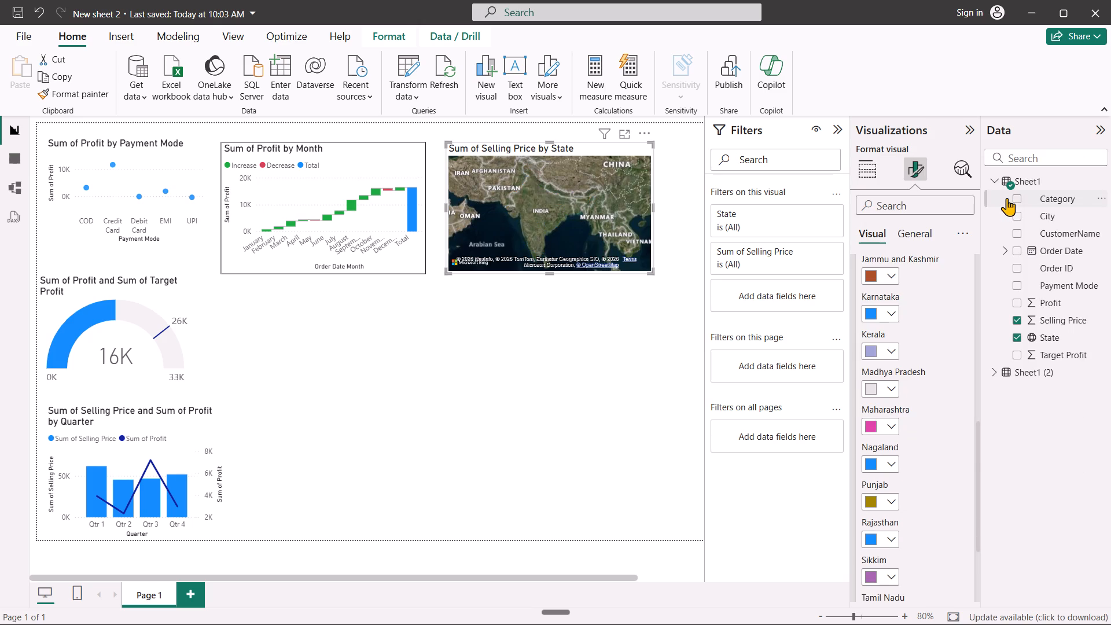
Set Tamil Nadu's fill color on the map to violet #744EC2 and Rajasthan's to dark gray.
scroll(955, 337, down, 3)
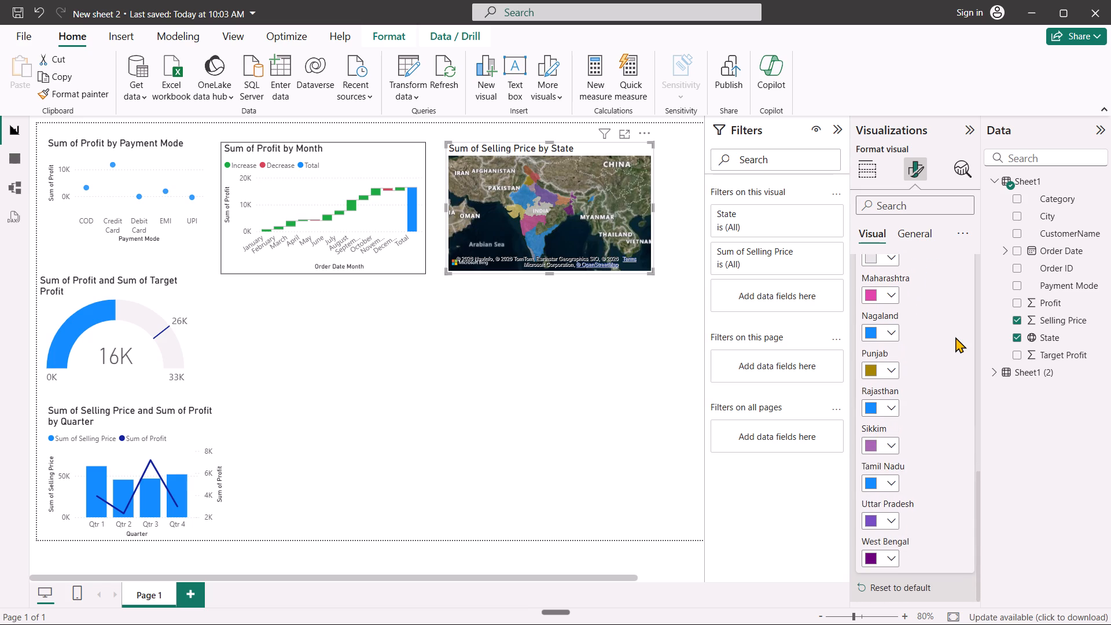
click(891, 482)
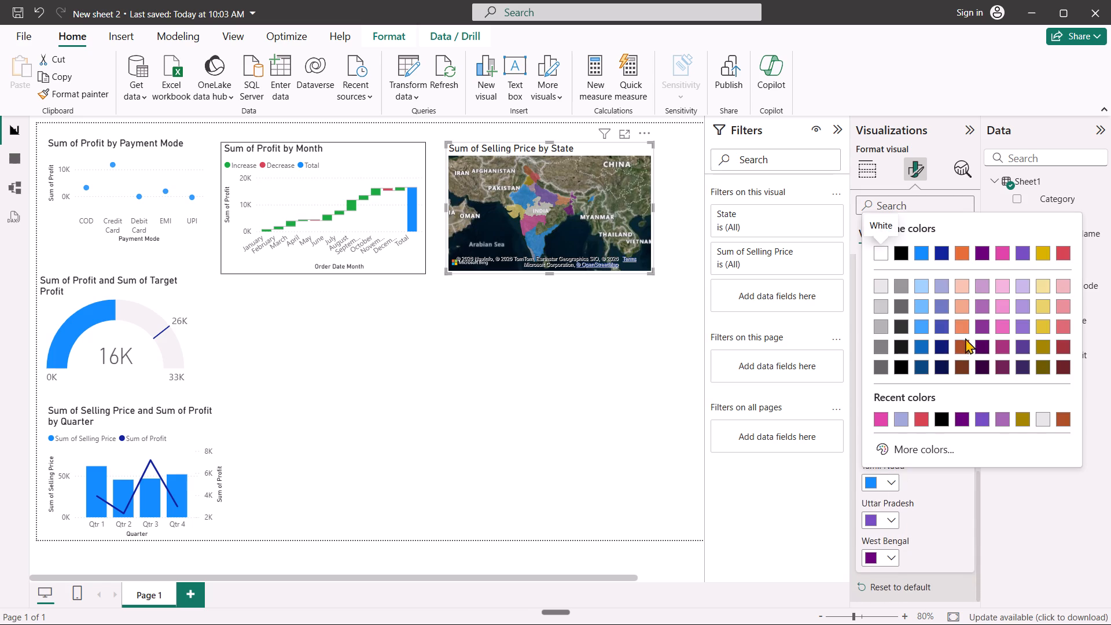
click(983, 421)
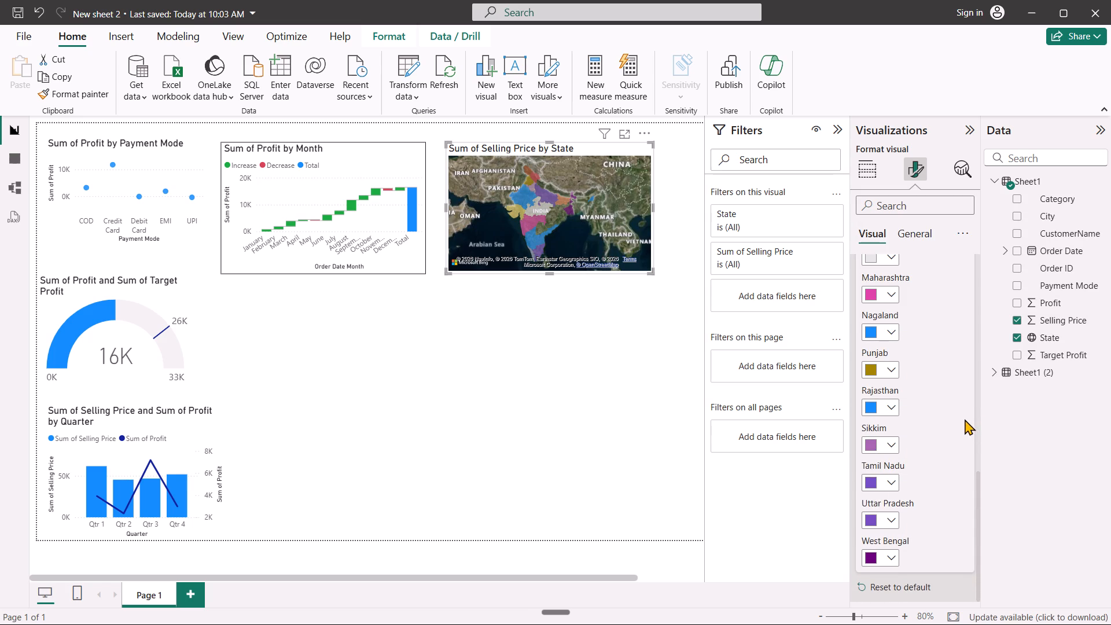
scroll(952, 416, down, 1)
click(891, 406)
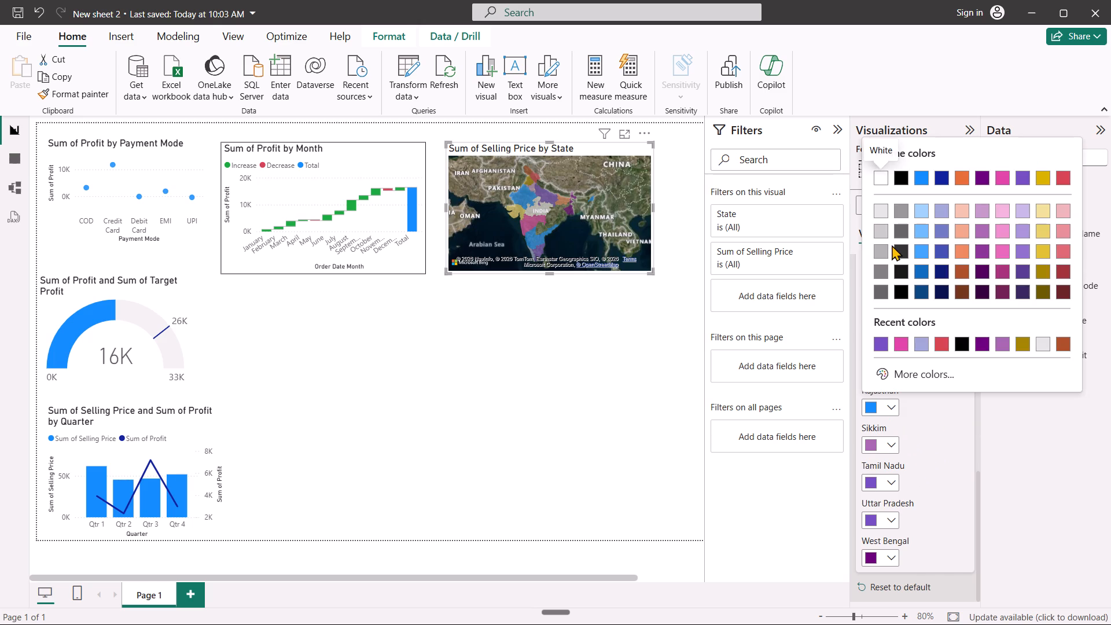
click(898, 231)
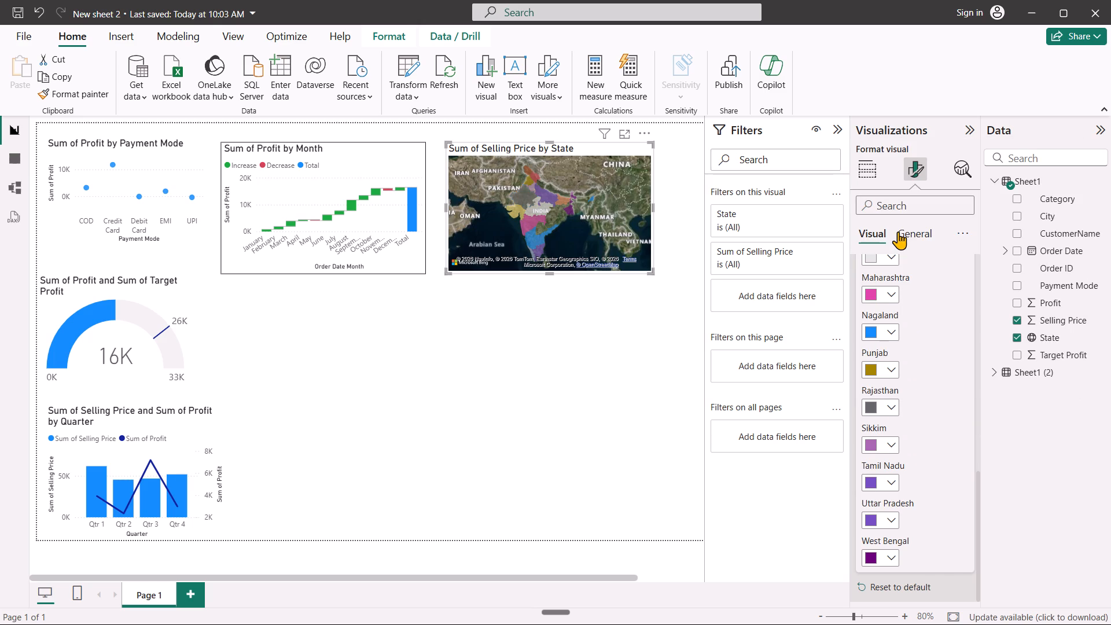
Set Nagaland's fill color on the map to light pink and Karnataka's to golden yellow.
scroll(916, 352, up, 1)
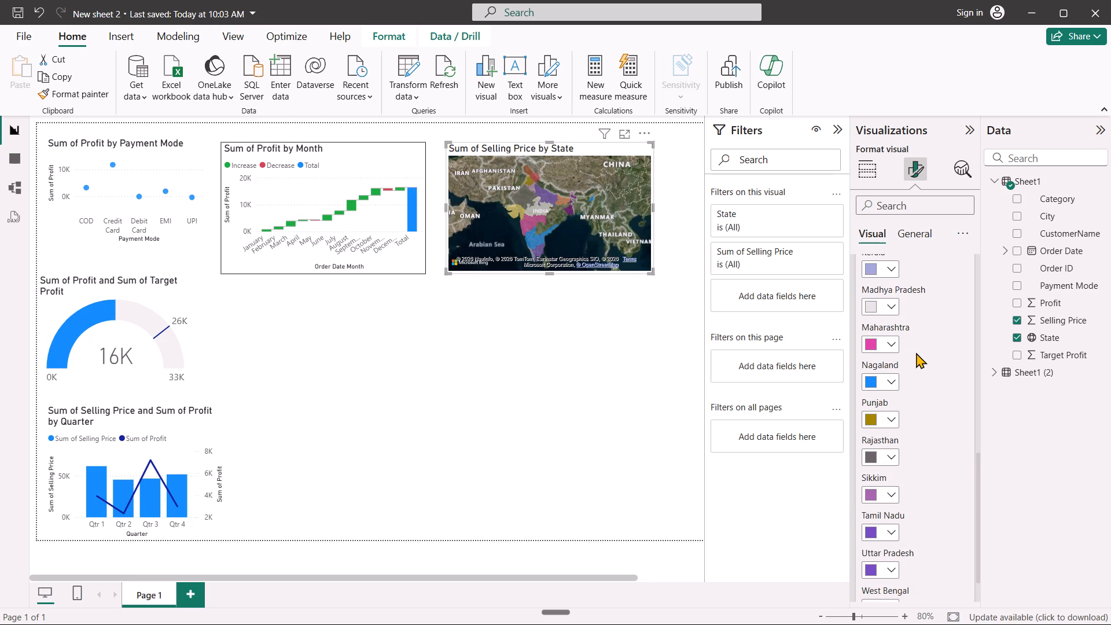
scroll(916, 352, up, 1)
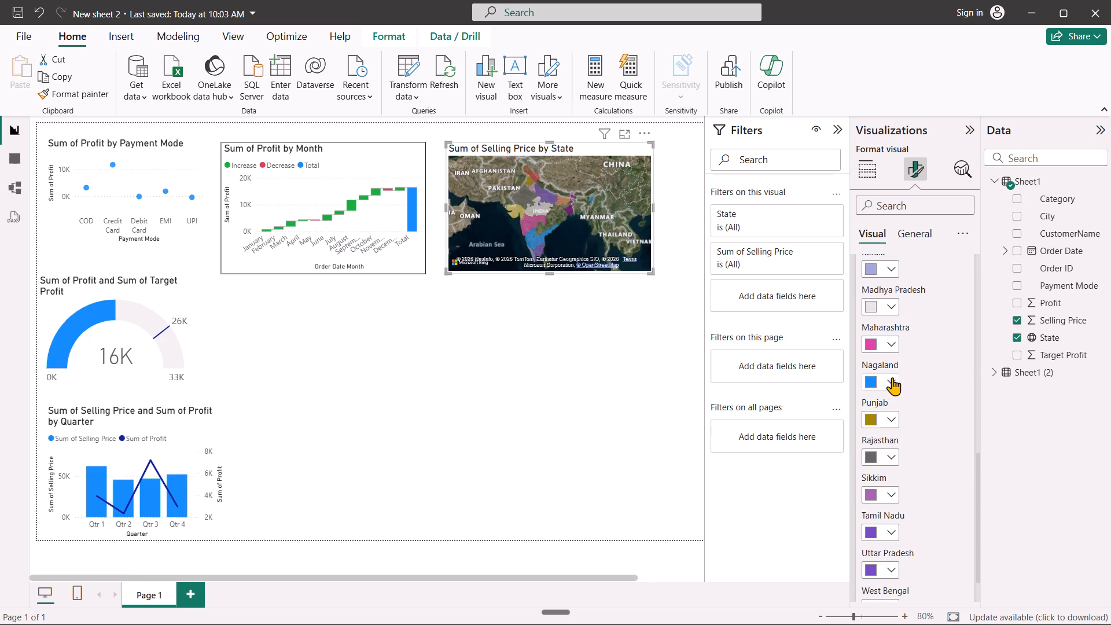
click(892, 377)
click(1000, 203)
scroll(939, 306, up, 5)
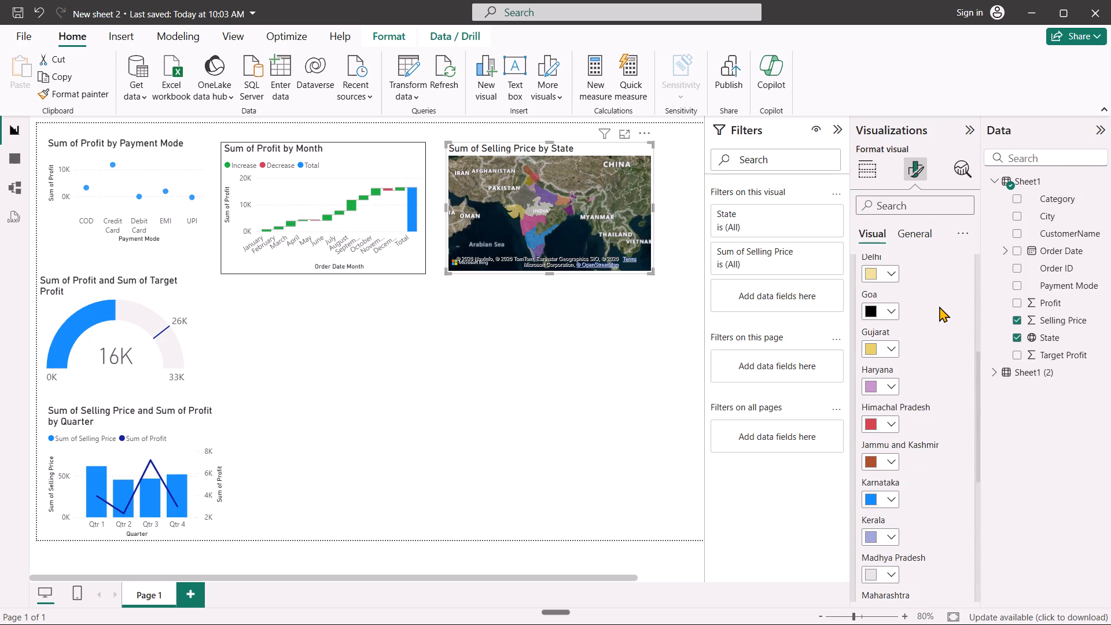
click(890, 498)
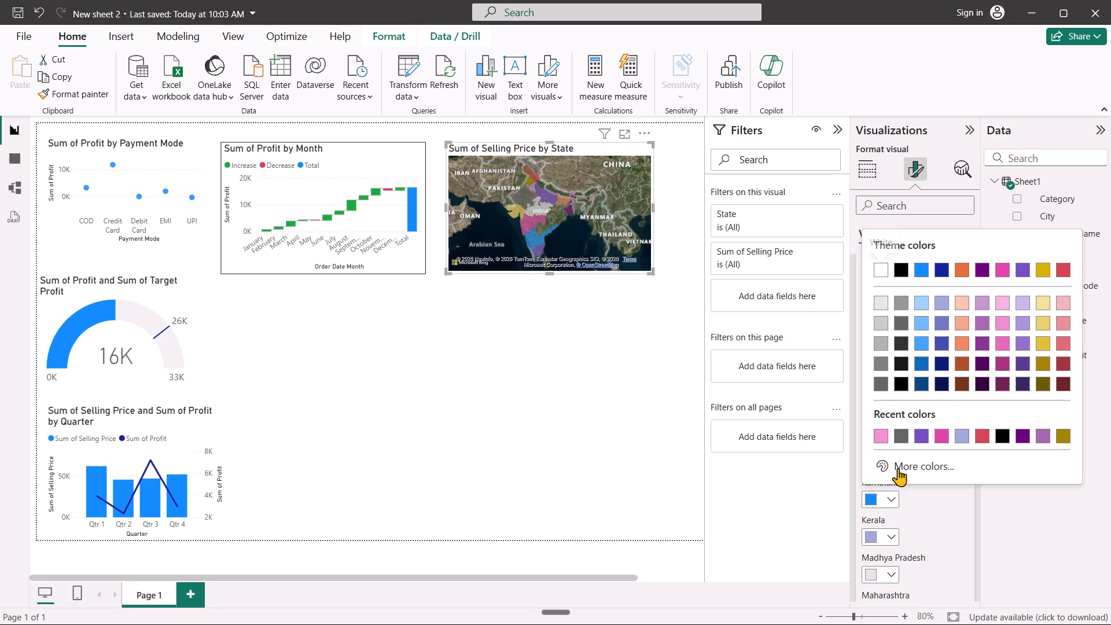
click(1040, 268)
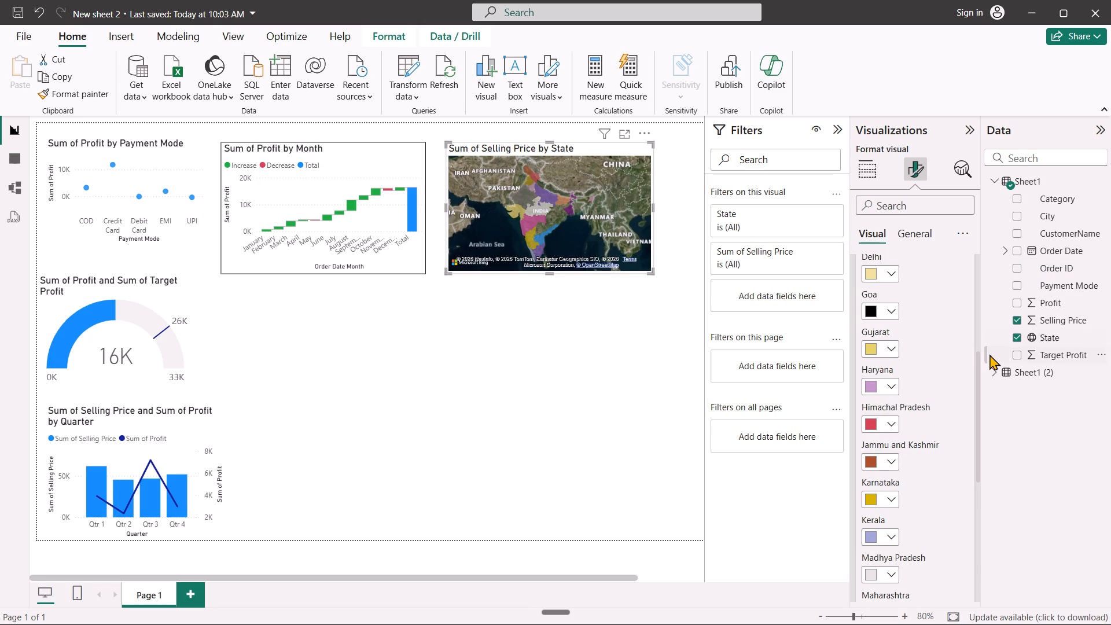
Collapse the map's Colors and Fill colors settings and return to its field and visual-type options.
scroll(950, 369, up, 4)
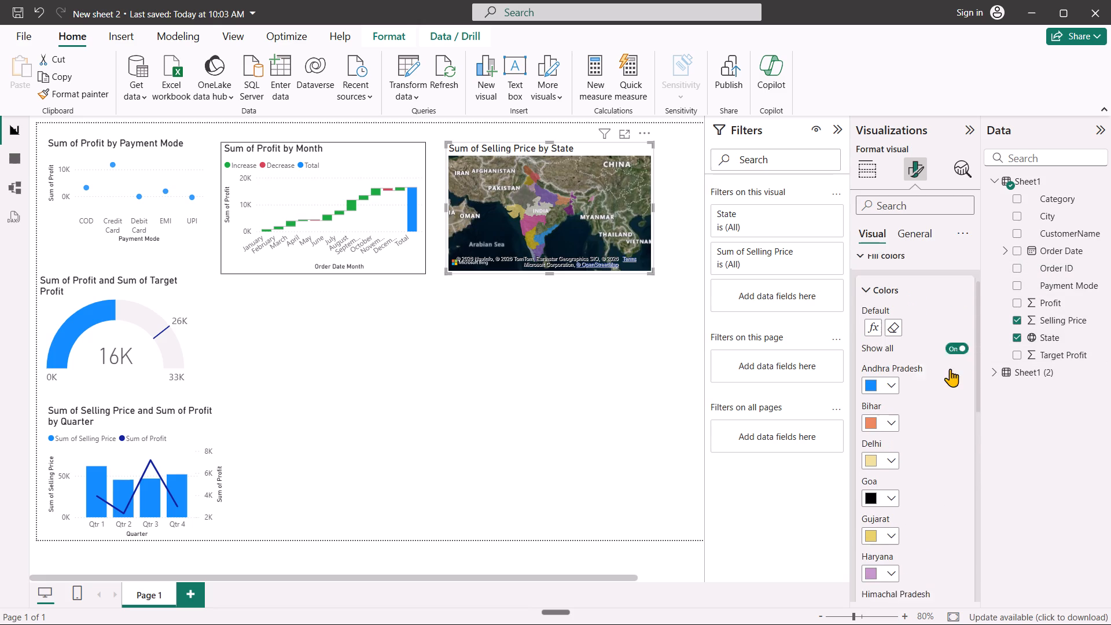
scroll(950, 369, up, 3)
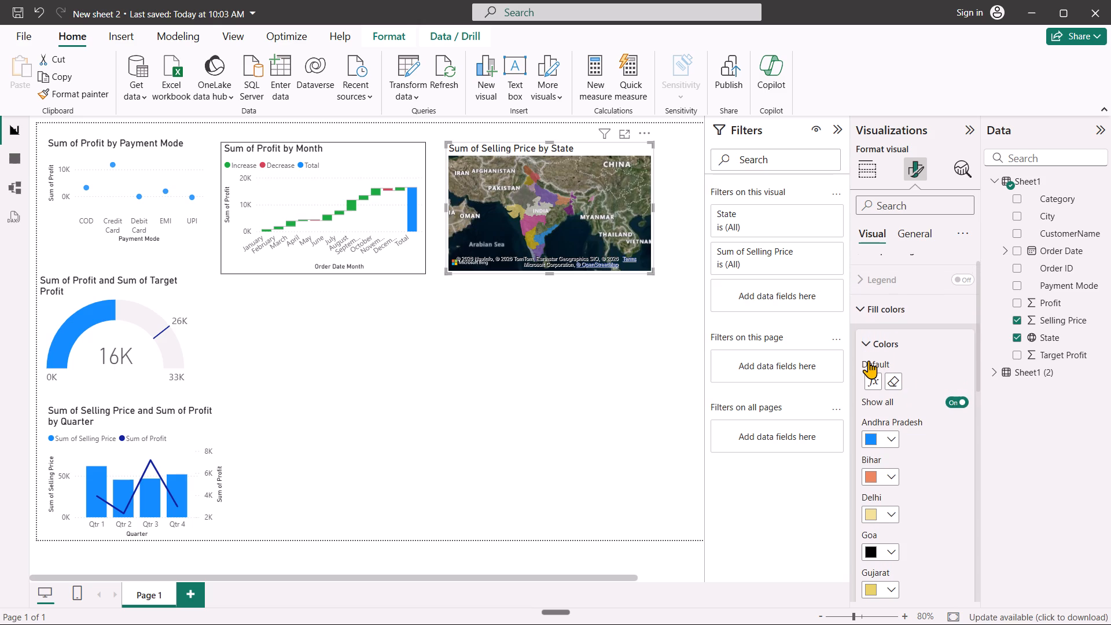
click(869, 361)
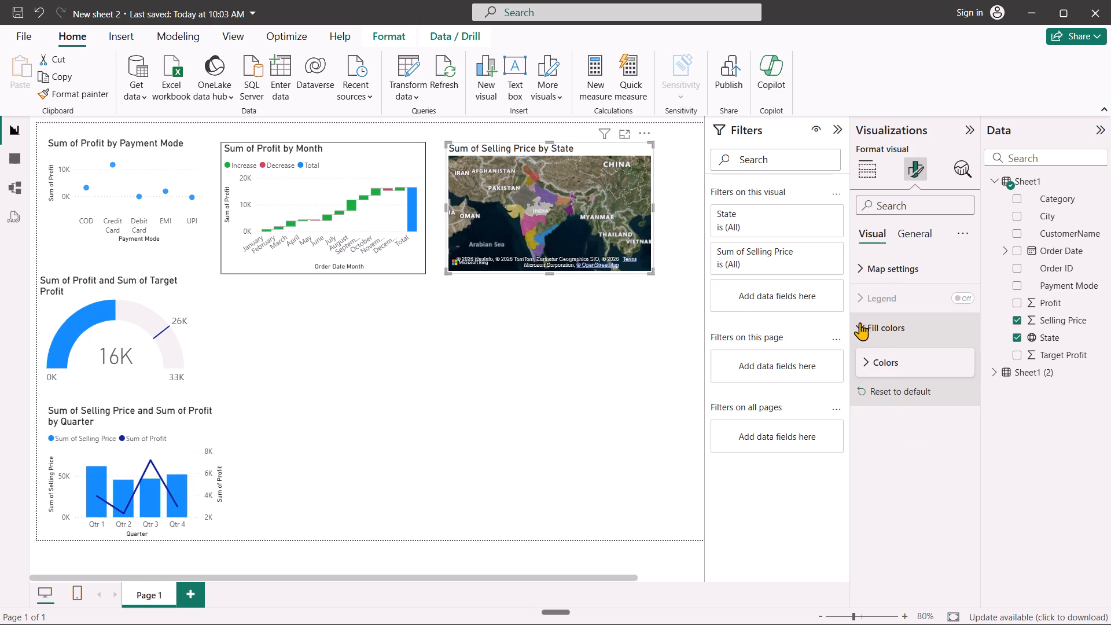
click(861, 325)
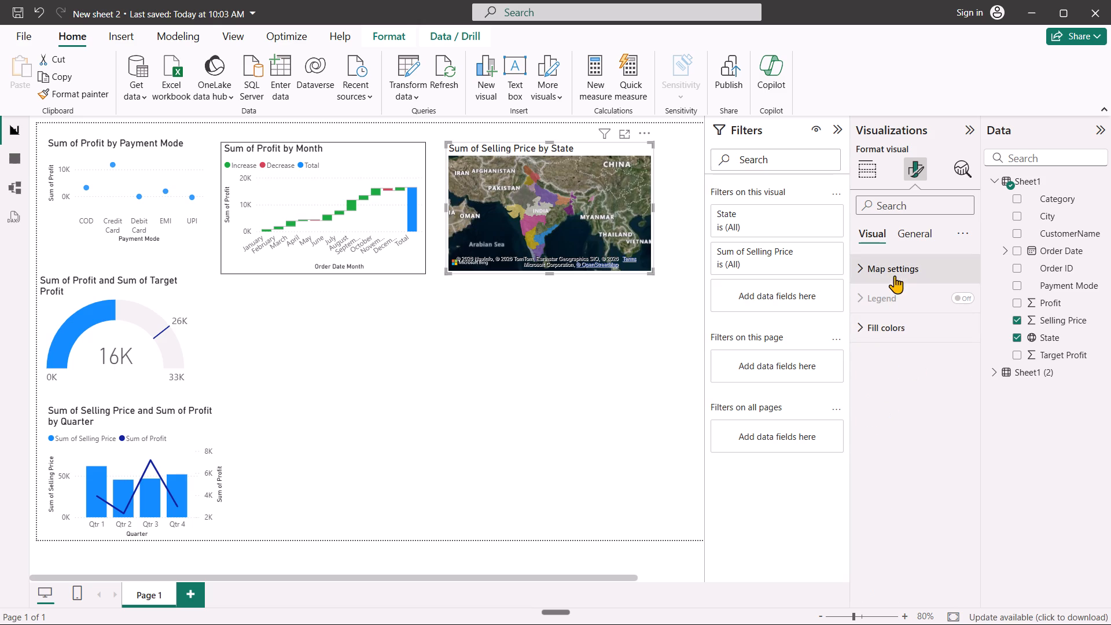
click(868, 176)
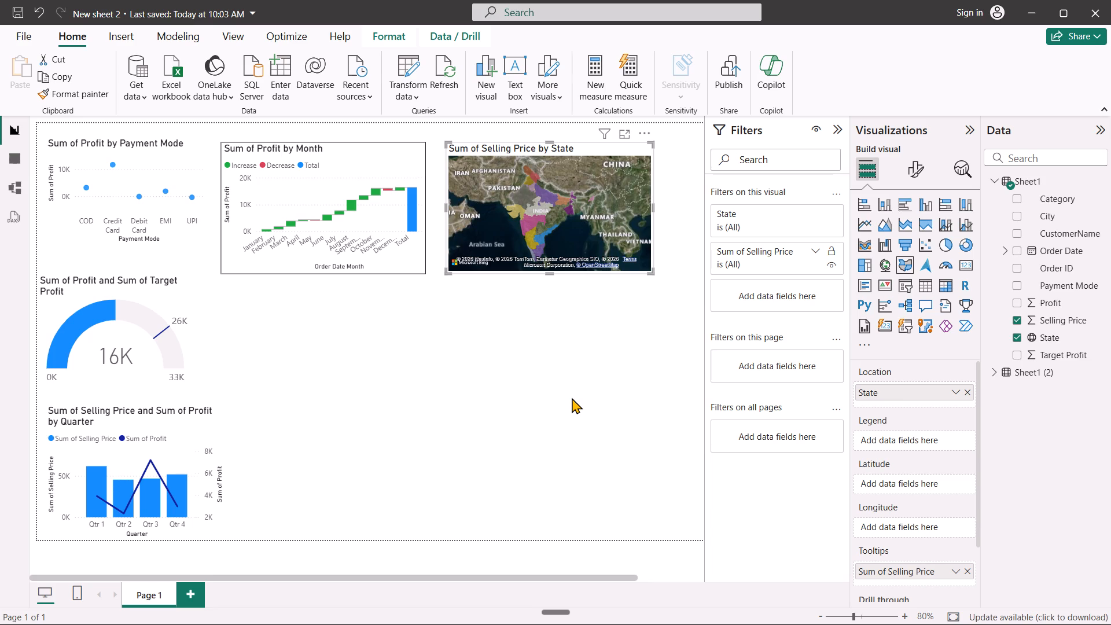
Save the report with the recolored state map and leave no visuals selected on Page 1.
key(ctrl+s)
click(484, 407)
key(ctrl+a)
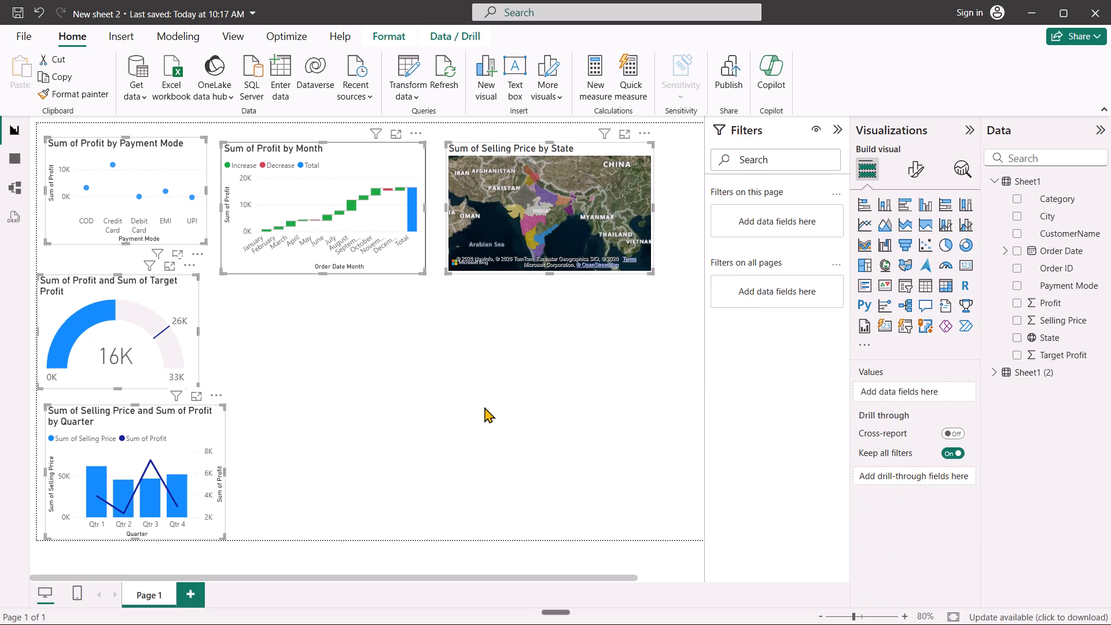
key(ctrl+s)
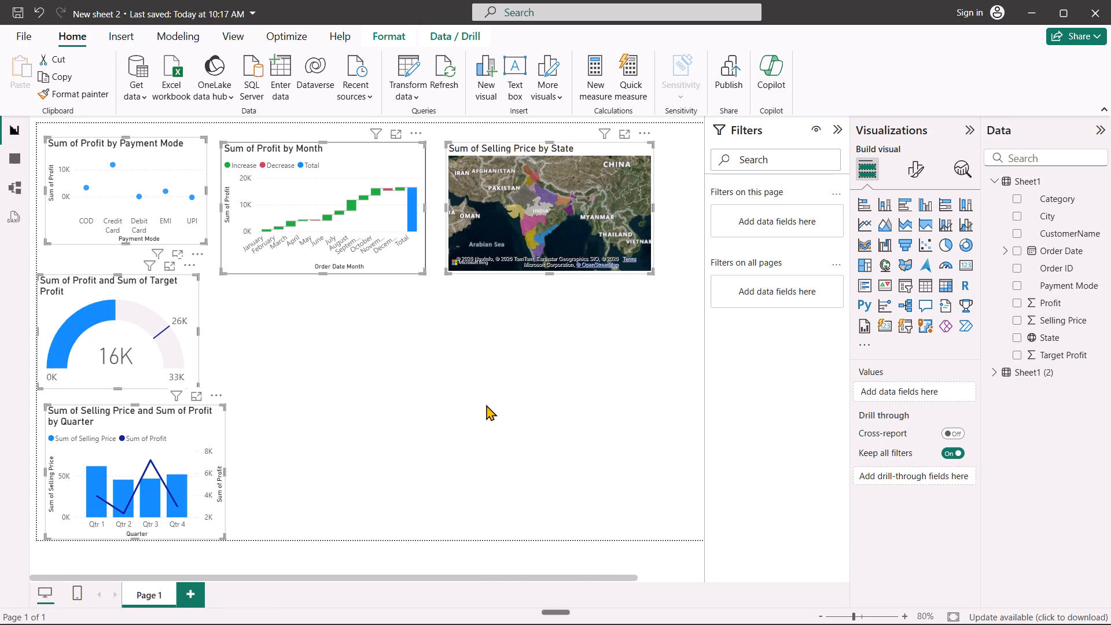
key(ctrl+s)
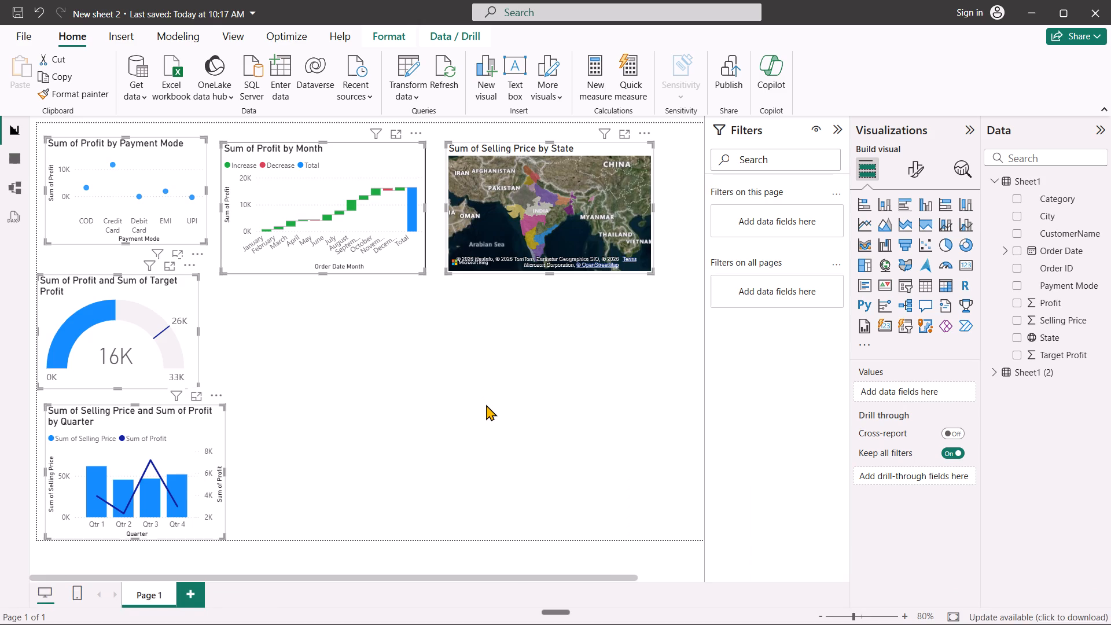
click(486, 405)
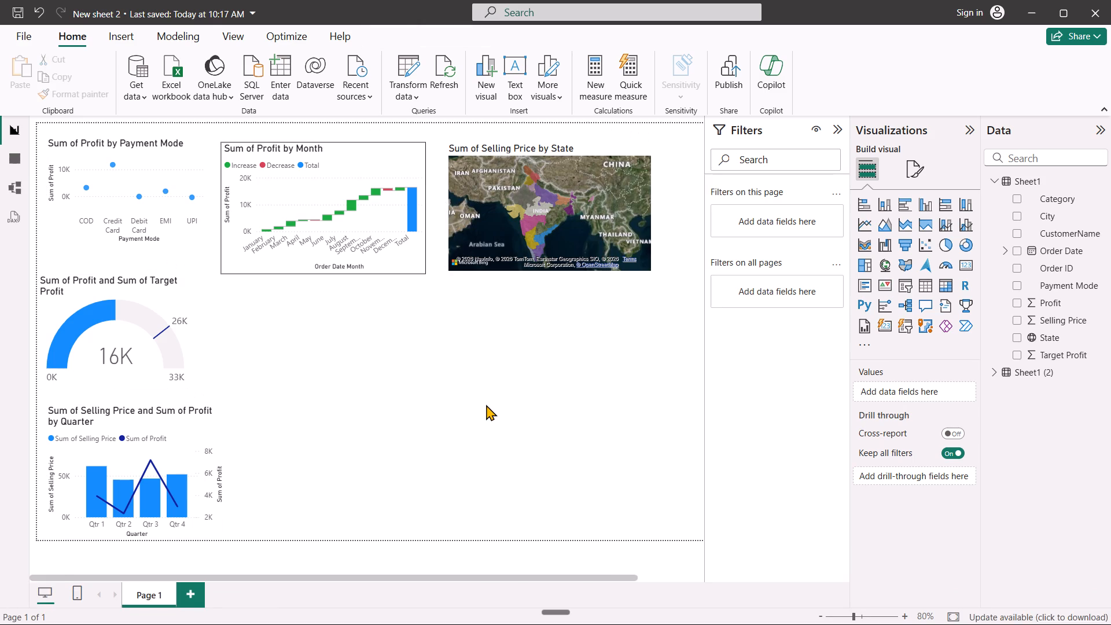
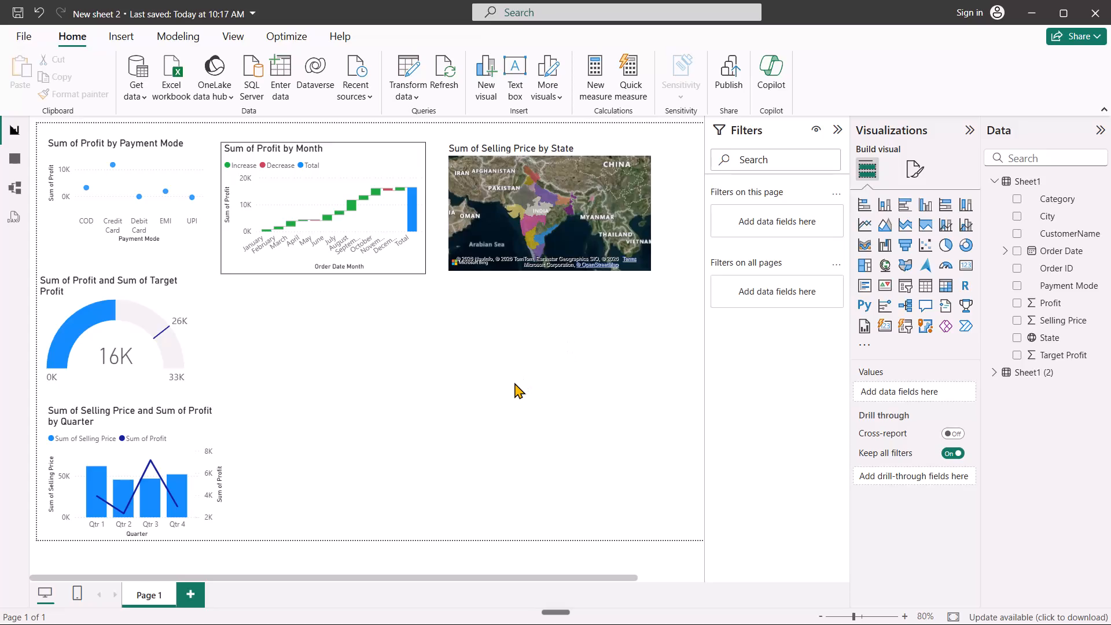
Save the report again under its existing name.
key(ctrl+s)
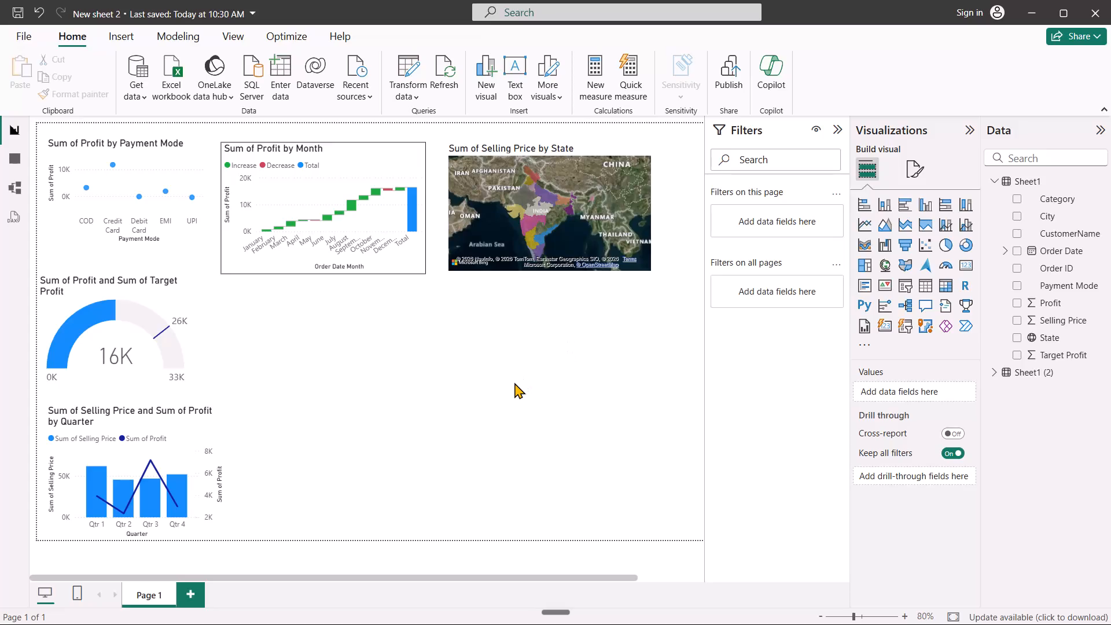